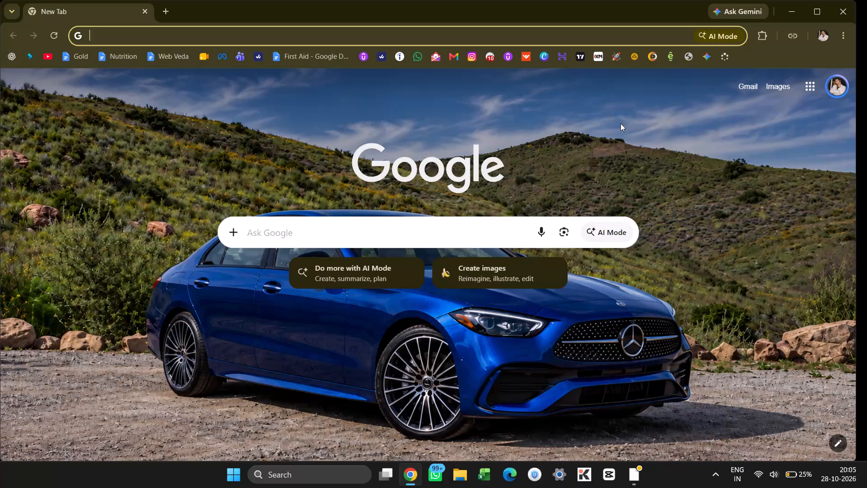
# Open the bookmarked Meta Ads Manager and switch from the campaigns list to the ad sets list.
pyautogui.click(620, 123)
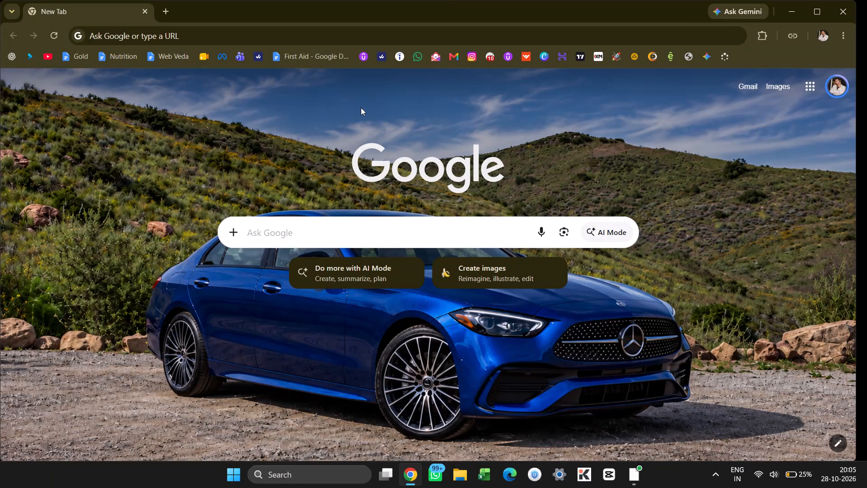
pyautogui.click(215, 62)
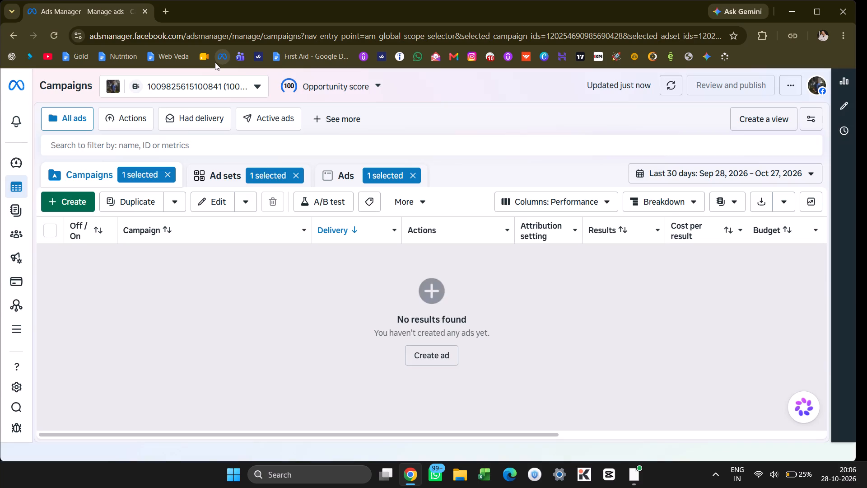
pyautogui.click(214, 180)
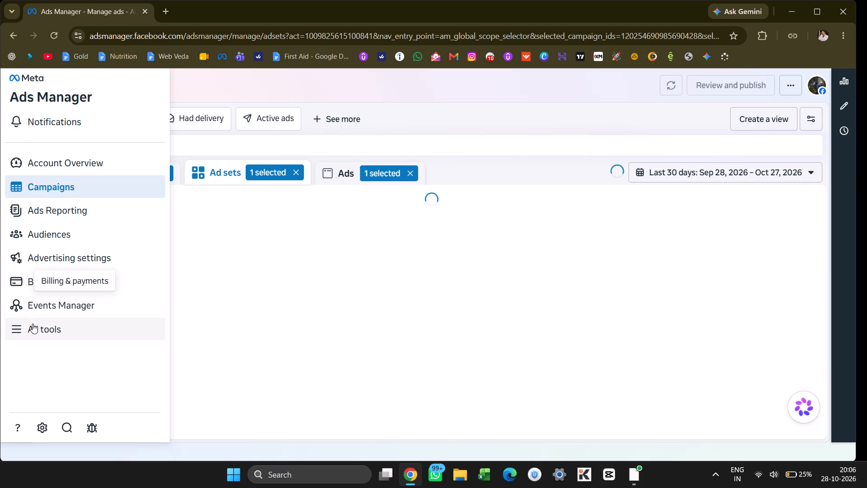
# Open Events Manager from the full list of tools and show its datasets.
pyautogui.click(40, 326)
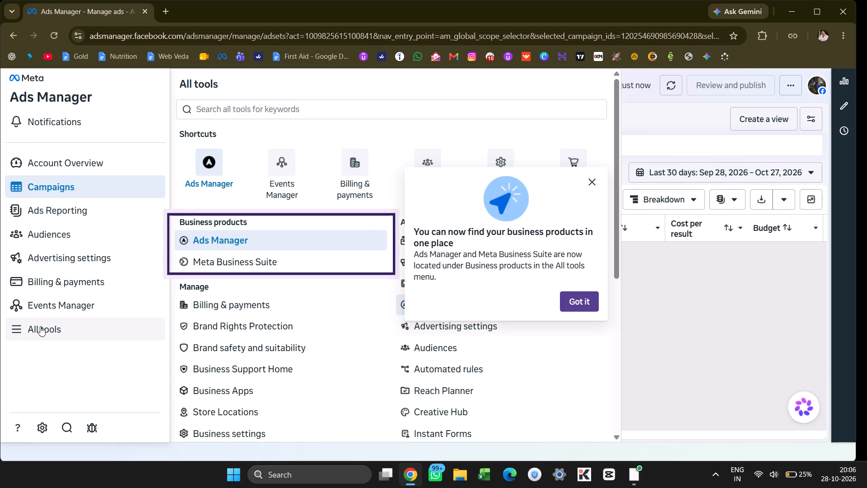
pyautogui.click(288, 173)
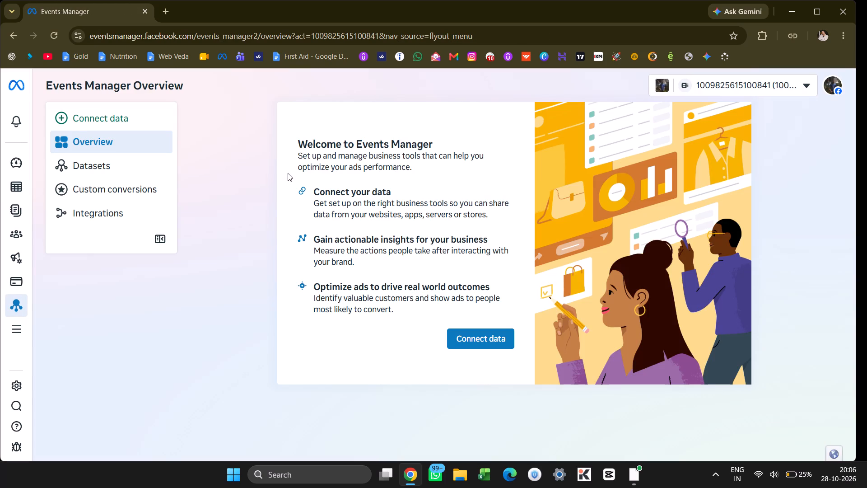
pyautogui.click(98, 160)
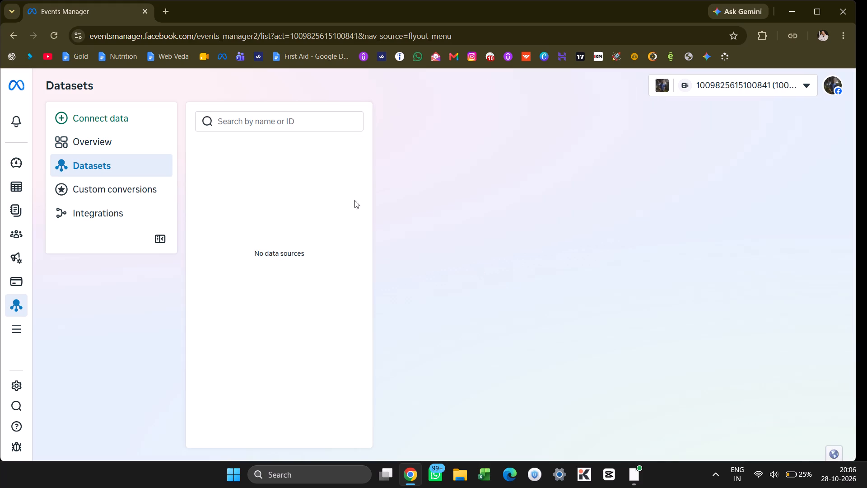
pyautogui.scroll(-1, 345, 187)
pyautogui.scroll(2, 345, 187)
# Switch to the DS Store ad account in the Digital Supercharge business portfolio.
pyautogui.moveTo(756, 69); pyautogui.dragTo(756, 95)
pyautogui.click(756, 95)
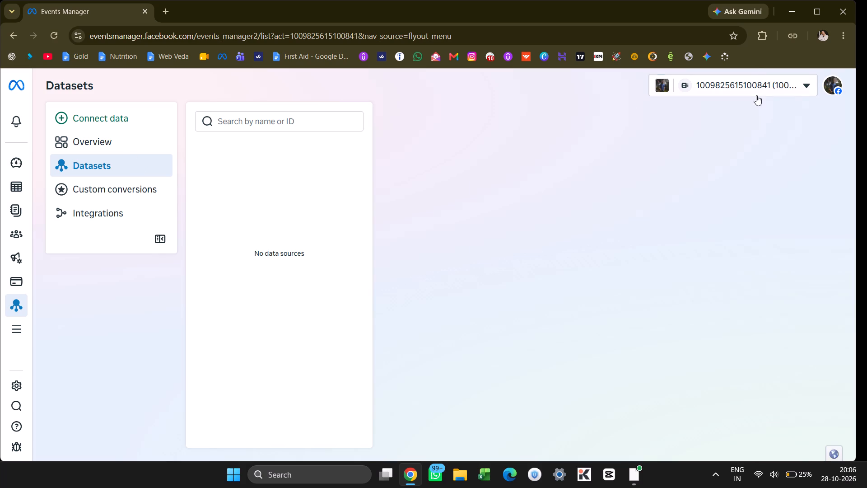
pyautogui.click(577, 181)
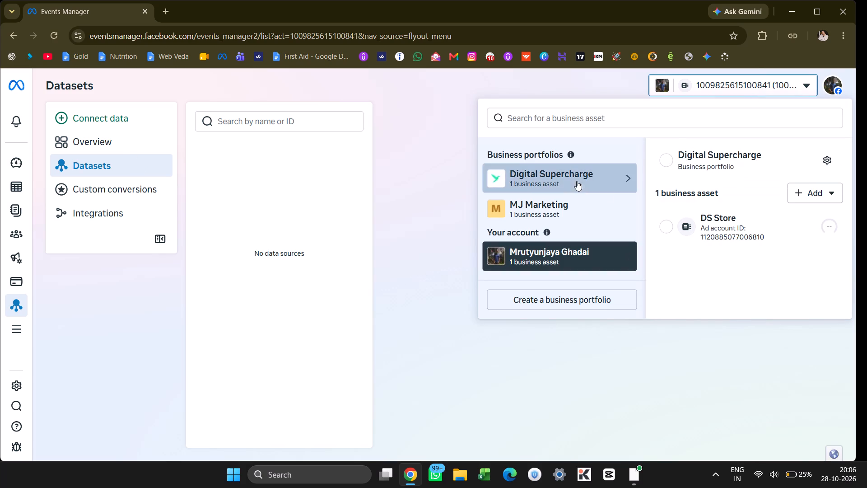
pyautogui.click(713, 216)
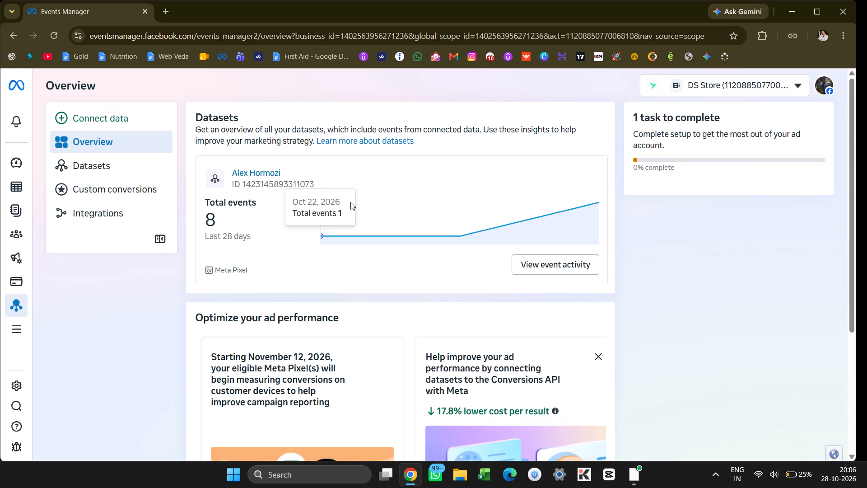
# Review the DS Store overview, open its Alex Hormozi dataset and examine the activity chart and events list.
pyautogui.scroll(-7, 350, 202)
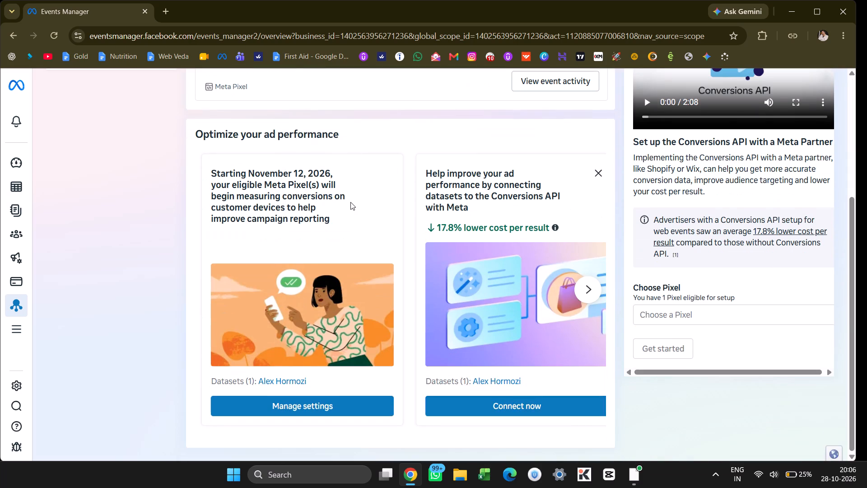
pyautogui.scroll(8, 350, 202)
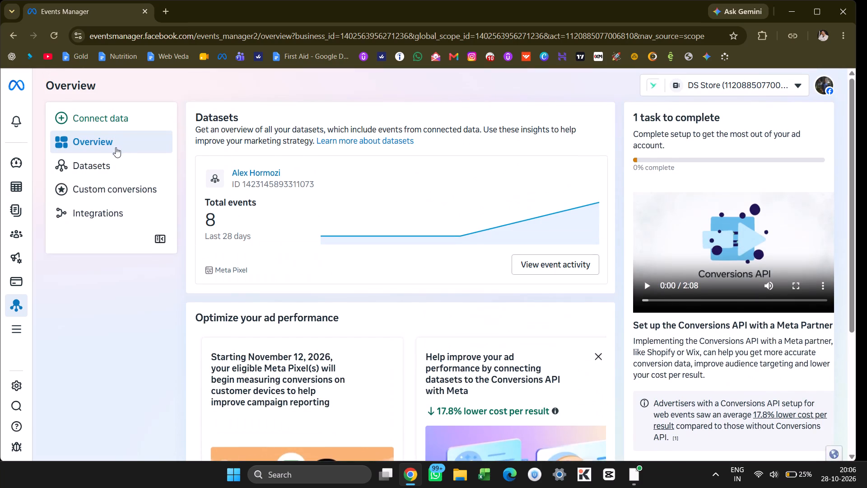
pyautogui.click(112, 167)
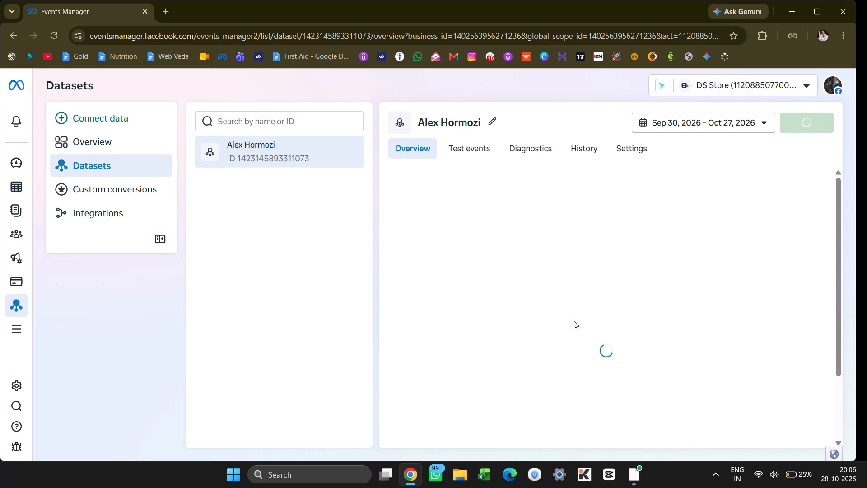
pyautogui.scroll(-1, 574, 321)
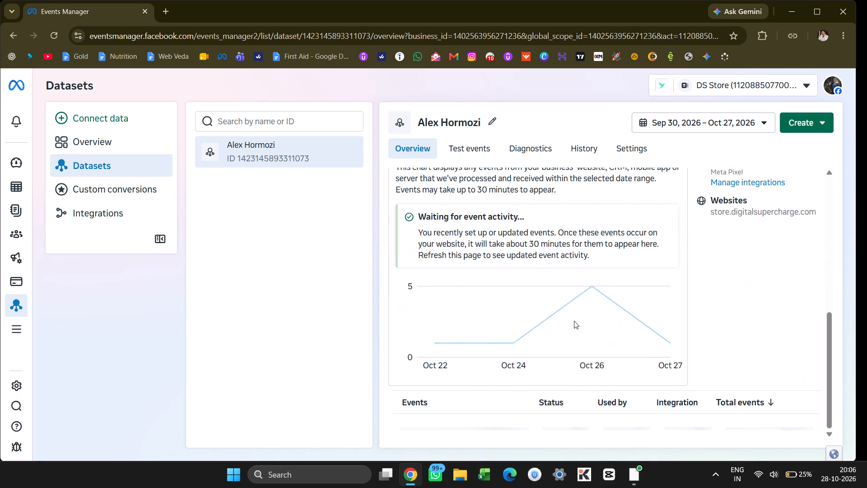
pyautogui.scroll(-5, 574, 321)
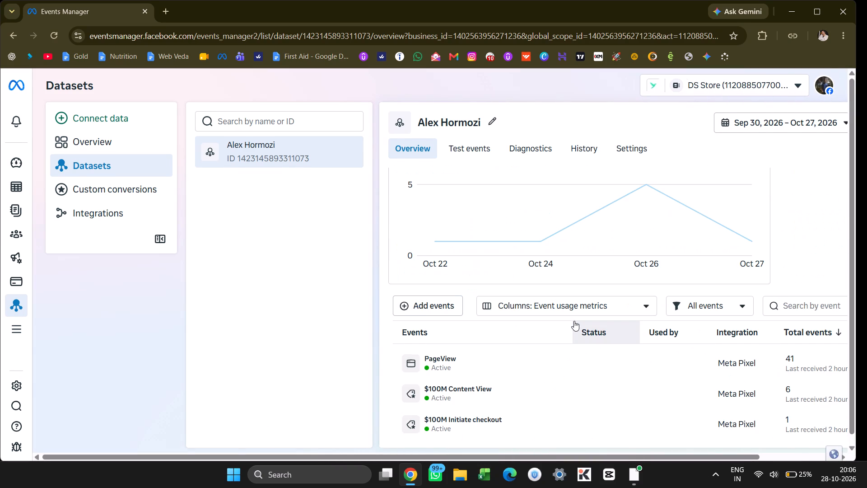
pyautogui.hscroll(-2, 564, 371)
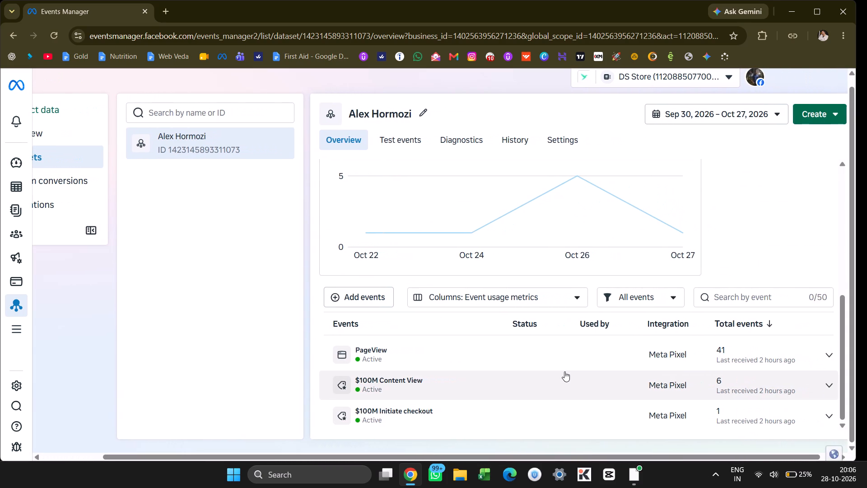
pyautogui.hscroll(-1, 564, 371)
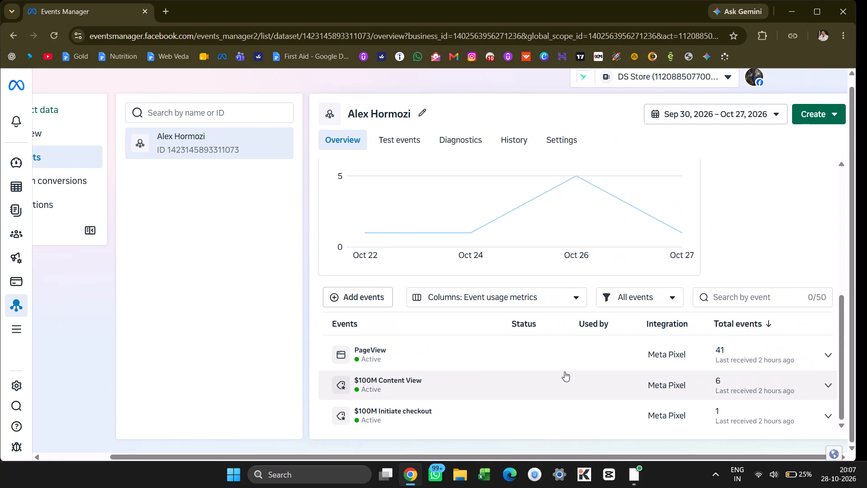
# Expand the $100M Initiate checkout event, inspect its activity and parameters, and collapse it again.
pyautogui.click(562, 408)
pyautogui.scroll(-1, 562, 408)
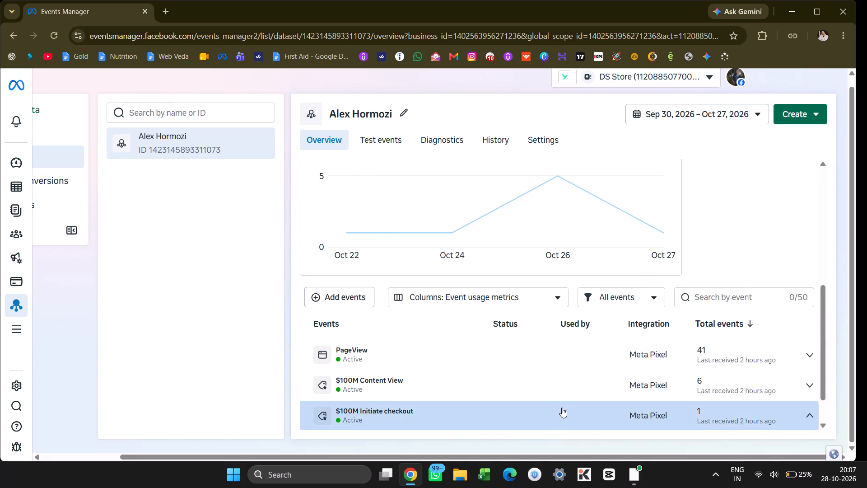
pyautogui.scroll(-2, 562, 408)
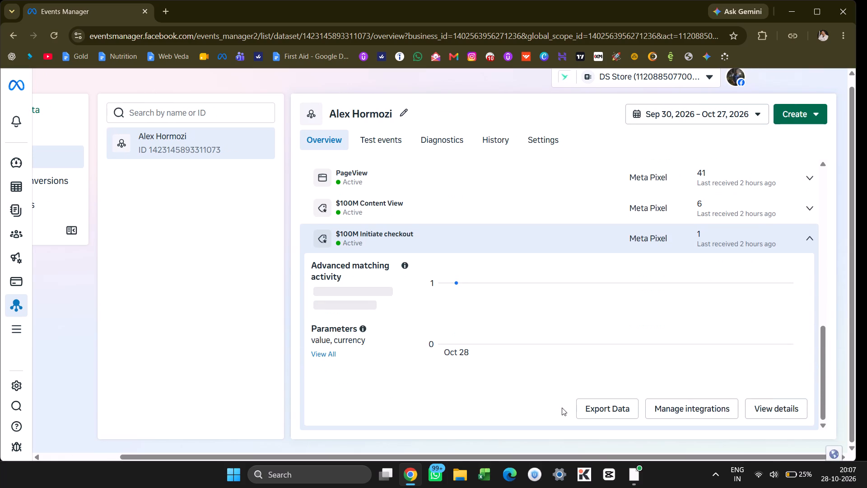
pyautogui.click(718, 244)
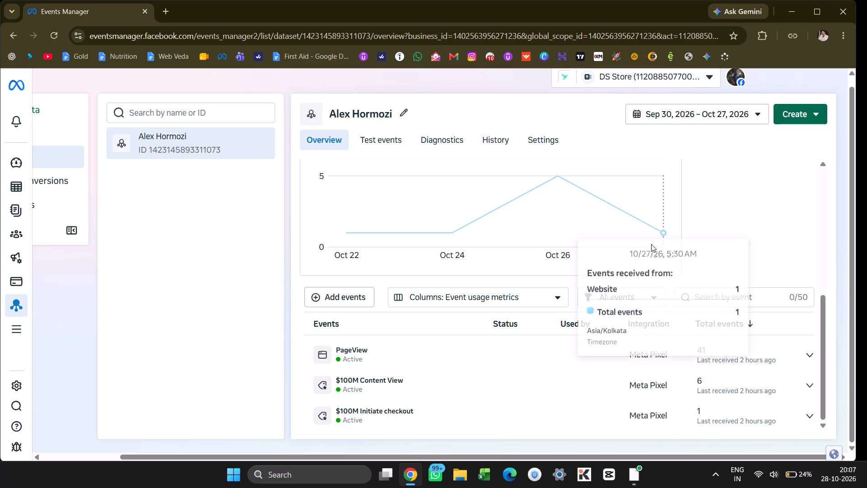
# Examine the dataset's event activity chart and the list of pixel events below it.
pyautogui.scroll(3, 651, 244)
pyautogui.scroll(-2, 541, 214)
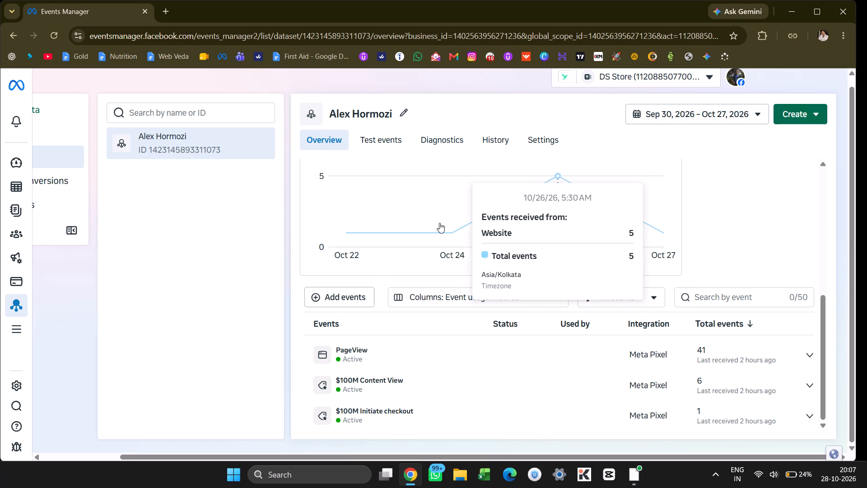
pyautogui.click(296, 264)
pyautogui.scroll(3, 296, 264)
pyautogui.scroll(-2, 296, 264)
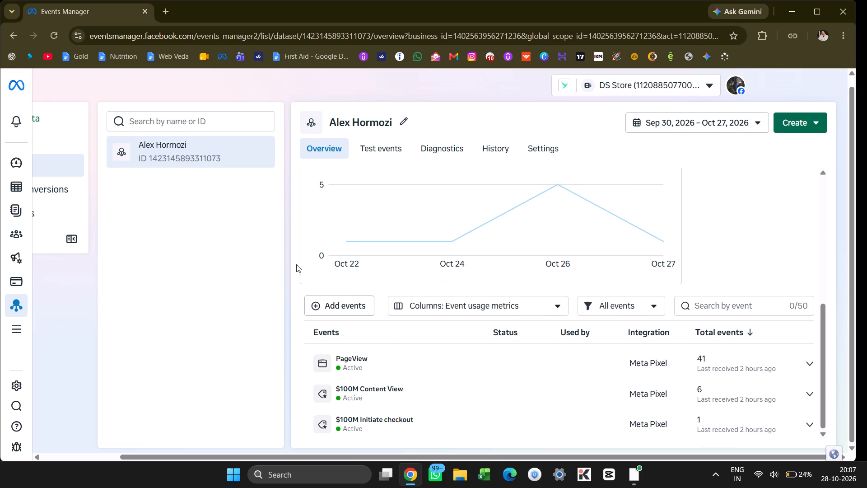
pyautogui.scroll(-2, 386, 312)
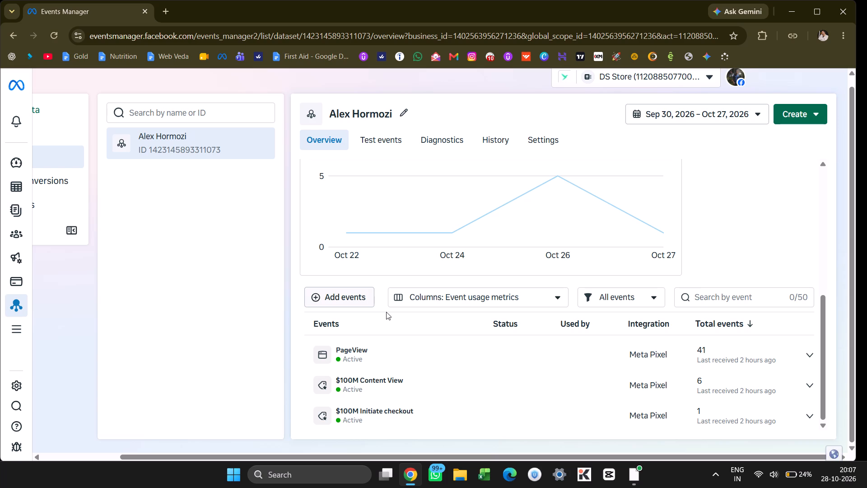
pyautogui.scroll(-1, 409, 420)
pyautogui.hscroll(-2, 370, 424)
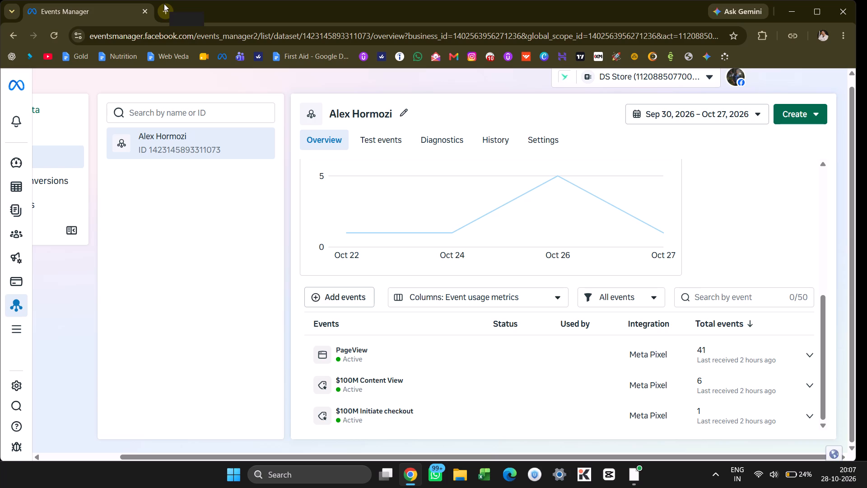
# Open the Digital Supercharge store's CartFlows funnels list in a new browser tab.
pyautogui.click(164, 4)
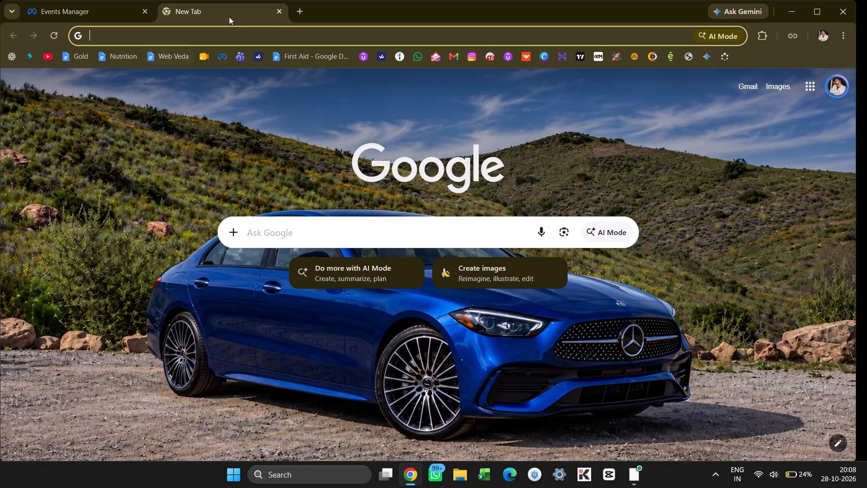
pyautogui.click(118, 10)
pyautogui.scroll(-1, 314, 256)
pyautogui.scroll(1, 314, 256)
pyautogui.click(207, 9)
pyautogui.click(682, 59)
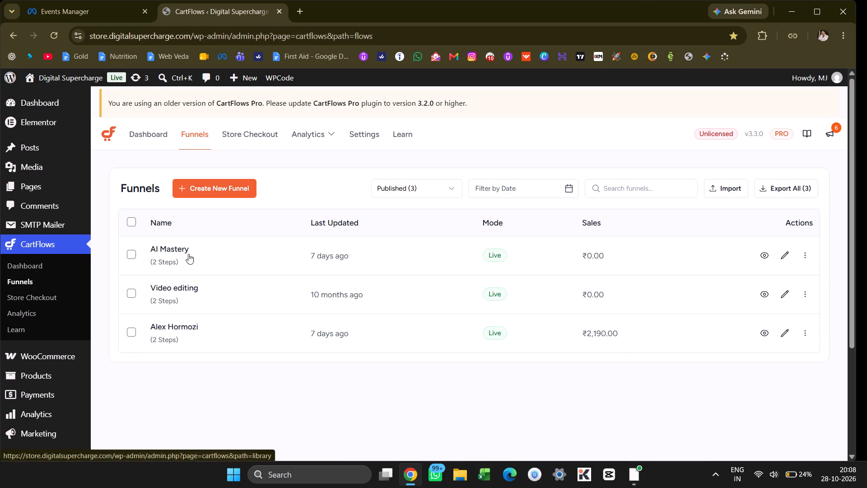
# Preview the Alex Hormozi funnel's landing page and follow its record-holder badge link to the thank-you page.
pyautogui.click(763, 330)
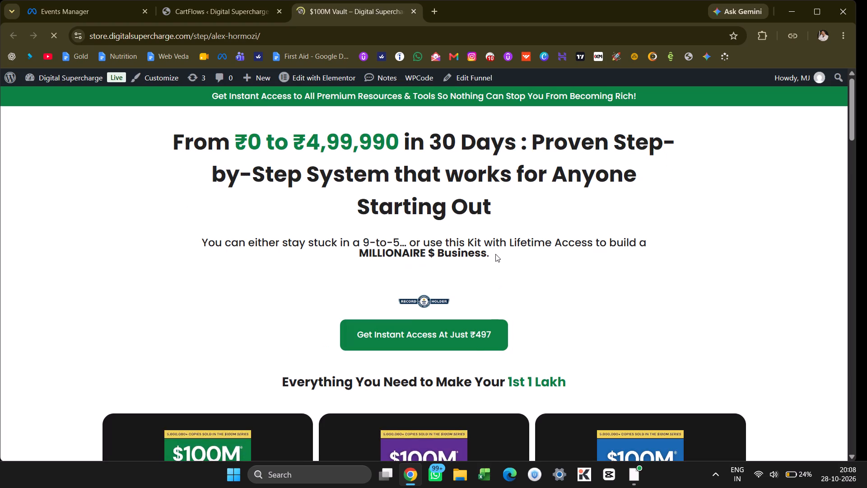
pyautogui.scroll(-1, 471, 279)
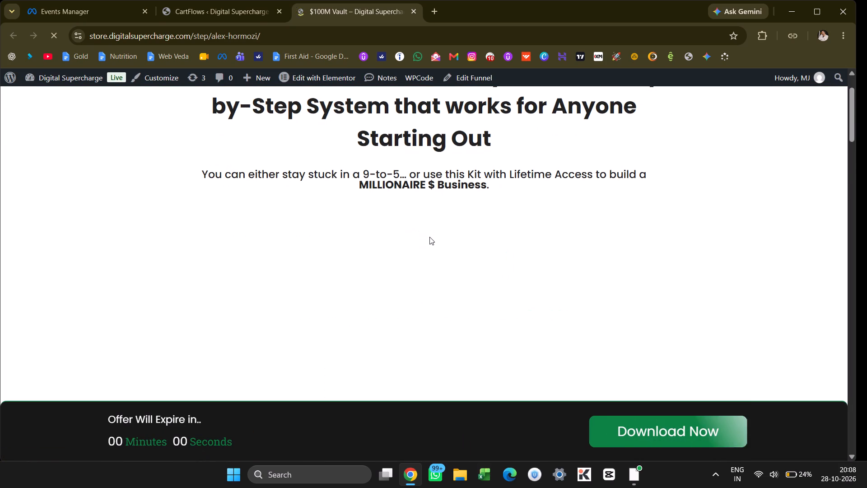
pyautogui.scroll(-4, 429, 237)
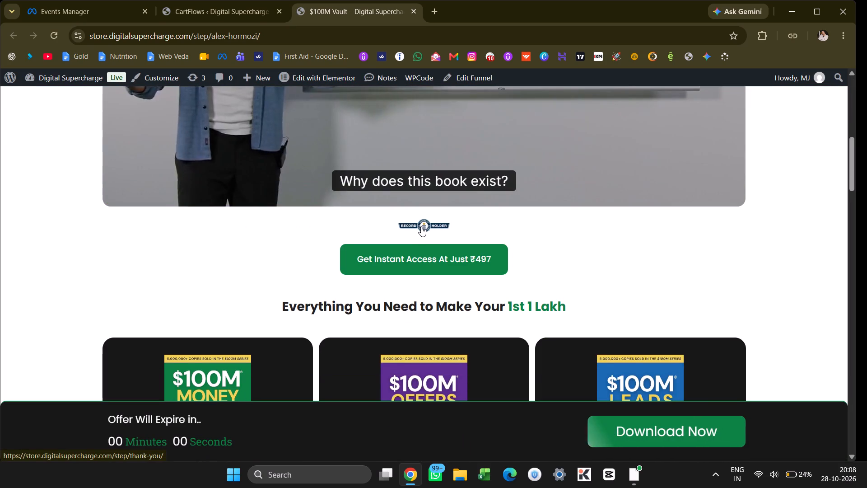
pyautogui.click(421, 226)
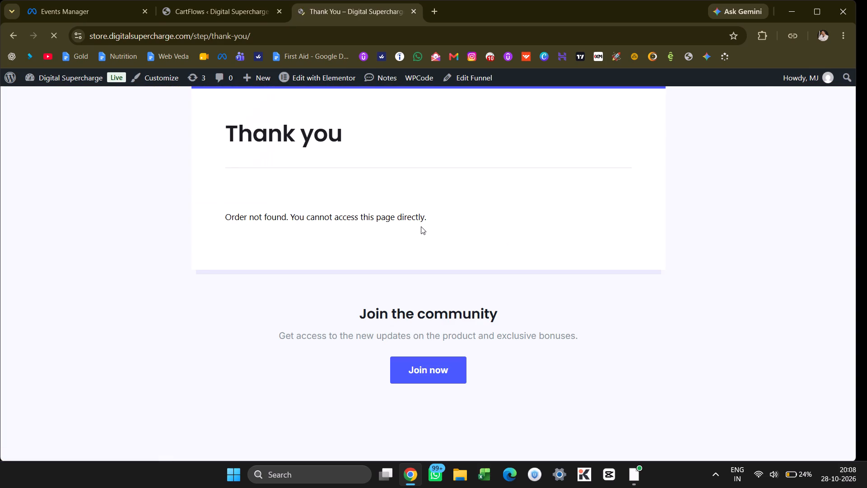
pyautogui.scroll(-2, 306, 205)
pyautogui.scroll(3, 306, 205)
# Return to Events Manager and examine the Alex Hormozi dataset's activity chart and events list.
pyautogui.click(115, 10)
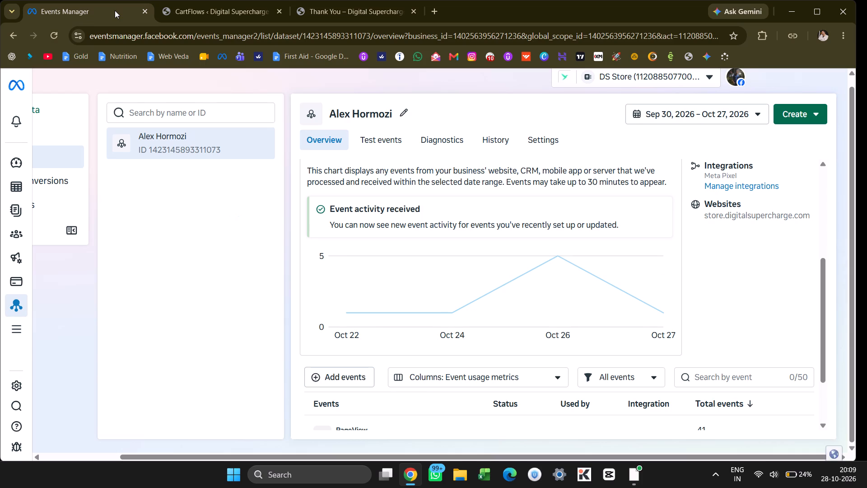
pyautogui.rightClick(393, 336)
pyautogui.scroll(-4, 393, 336)
pyautogui.click(318, 275)
pyautogui.scroll(-6, 318, 275)
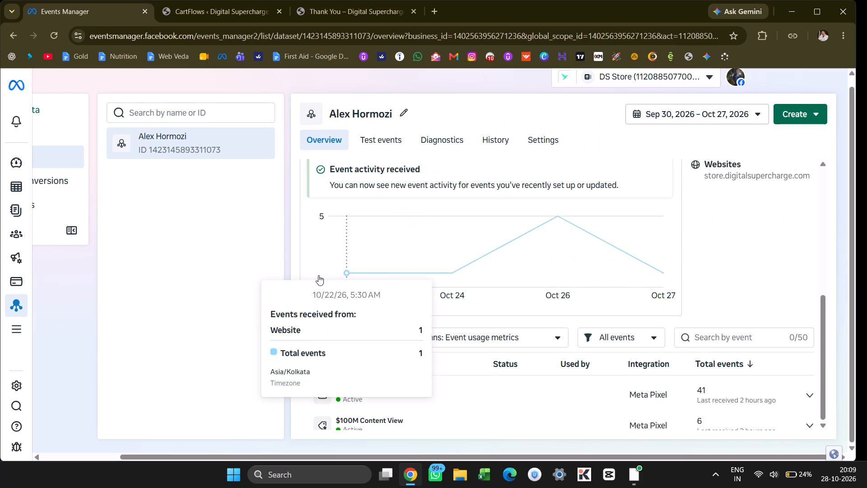
pyautogui.scroll(-3, 341, 390)
pyautogui.hscroll(-1, 341, 390)
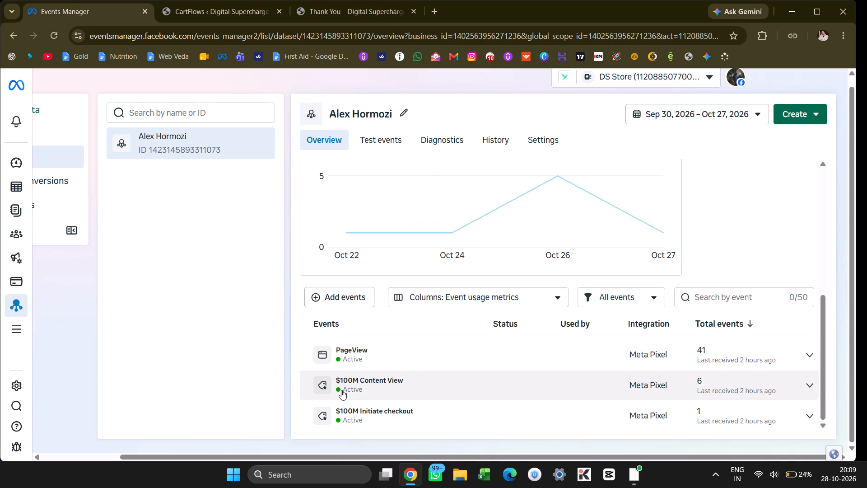
pyautogui.hscroll(-1, 341, 390)
pyautogui.scroll(-1, 341, 390)
# Open the Test events view of the Alex Hormozi dataset.
pyautogui.click(361, 129)
pyautogui.click(365, 136)
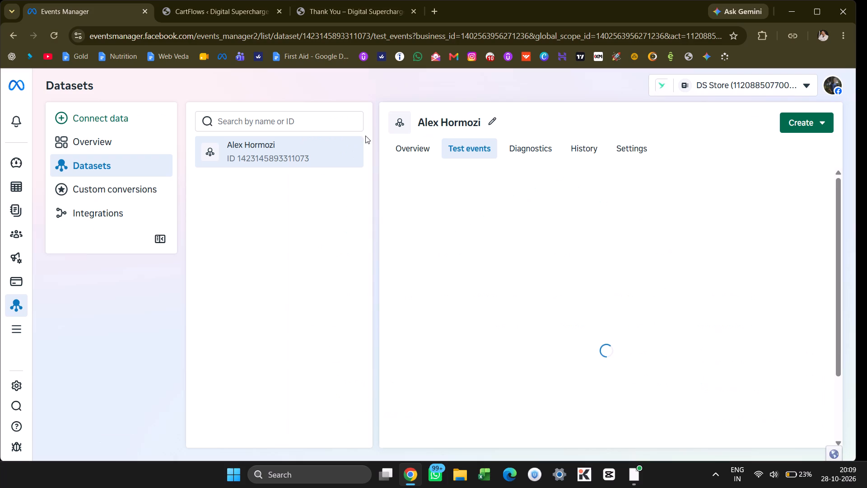
# Return to the Alex Hormozi dataset's overview and examine its events list.
pyautogui.scroll(-1, 469, 346)
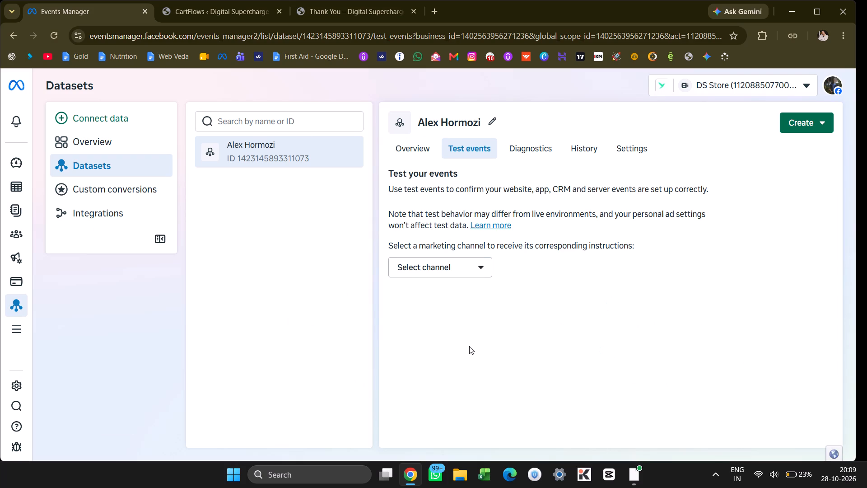
pyautogui.scroll(-1, 469, 346)
pyautogui.click(416, 155)
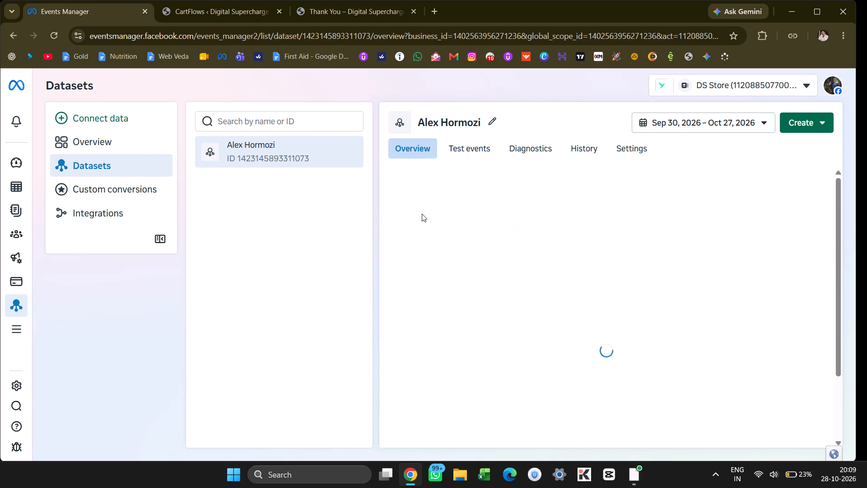
pyautogui.scroll(-3, 445, 319)
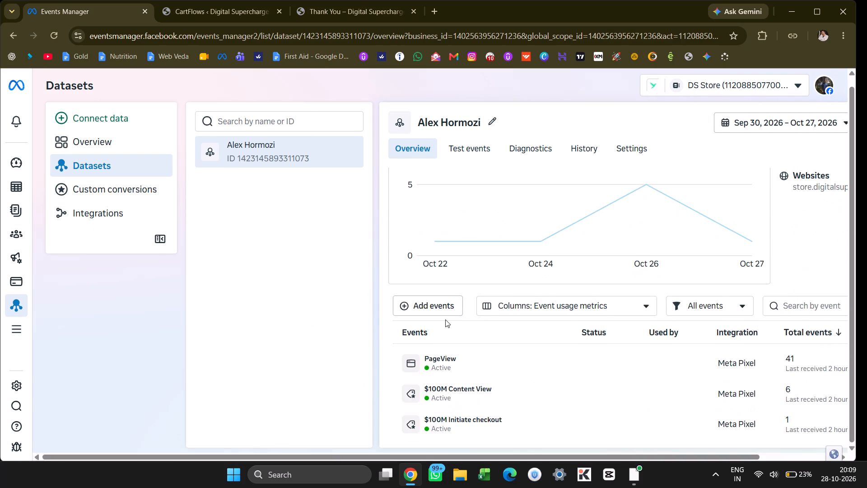
pyautogui.scroll(-1, 445, 319)
pyautogui.hscroll(-2, 480, 386)
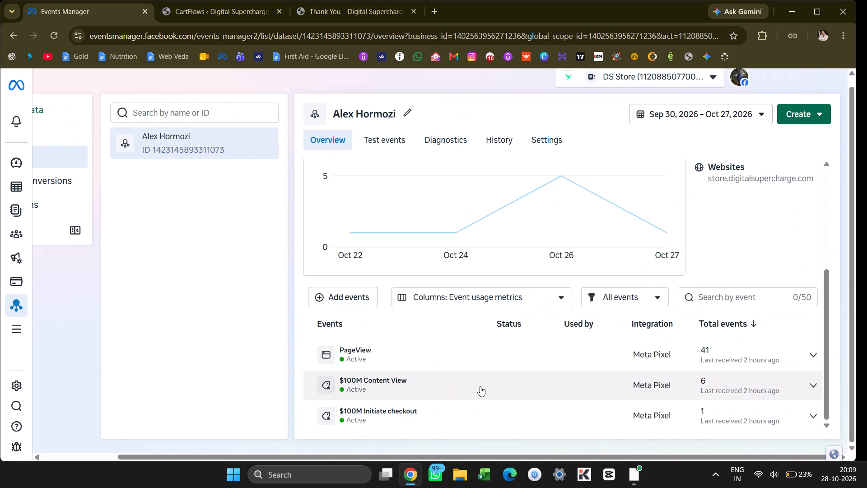
# Expand the $100M Content View event, review its activity and parameters, and collapse it again.
pyautogui.scroll(-1, 480, 386)
pyautogui.click(480, 386)
pyautogui.scroll(-3, 480, 386)
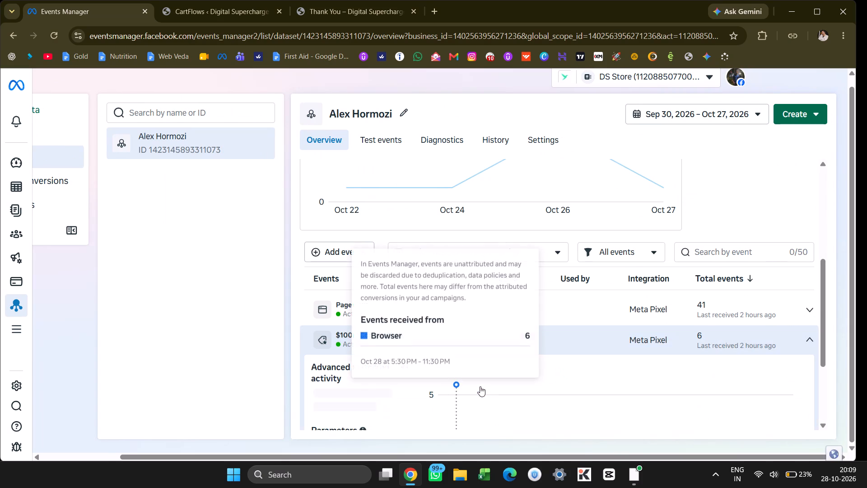
pyautogui.scroll(-2, 480, 386)
pyautogui.click(740, 196)
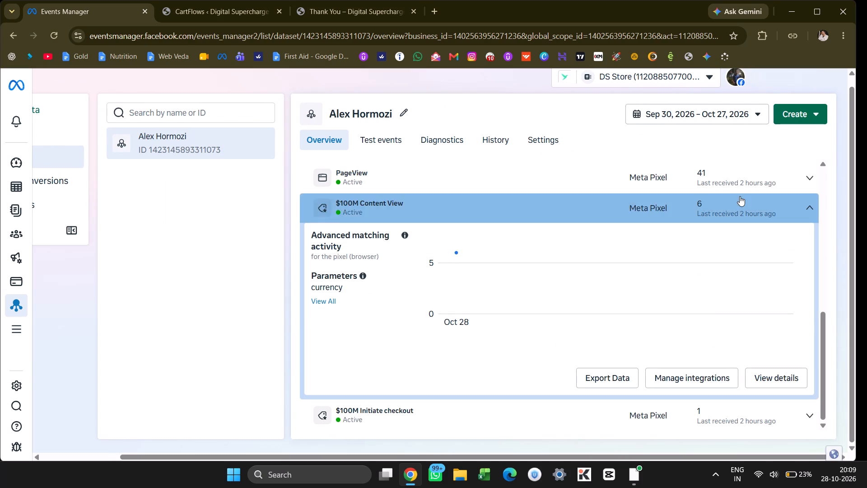
pyautogui.scroll(-2, 625, 335)
pyautogui.click(347, 304)
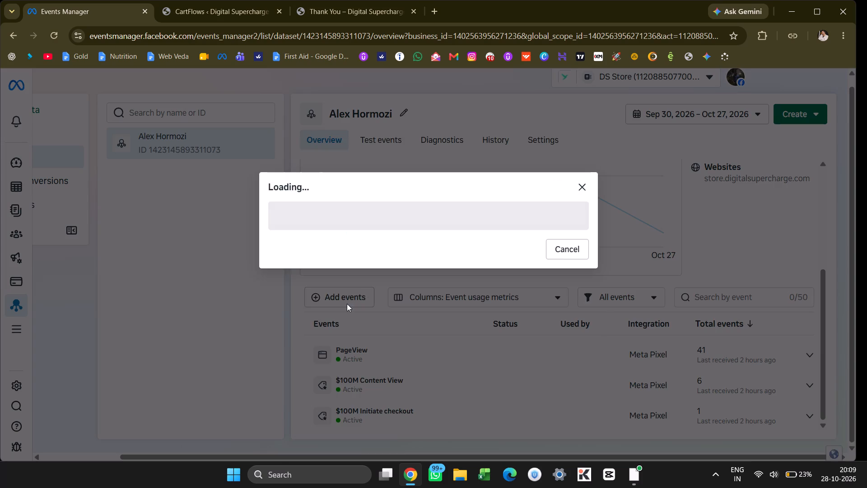
pyautogui.click(441, 192)
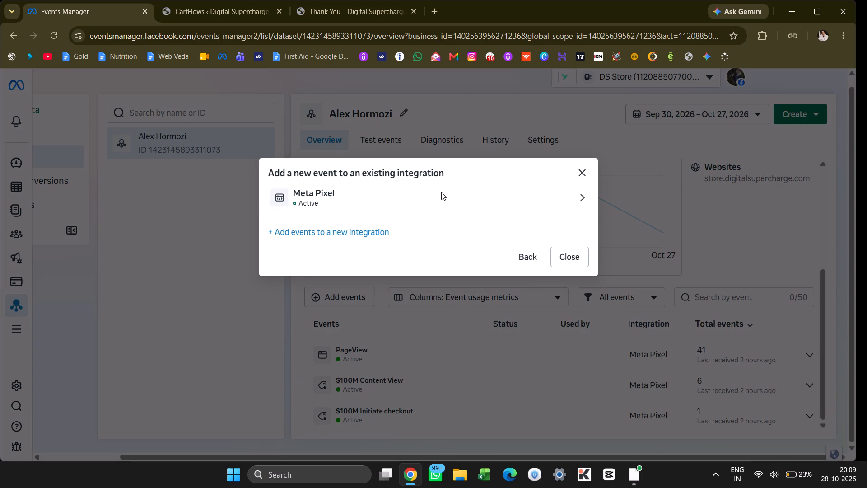
pyautogui.click(426, 204)
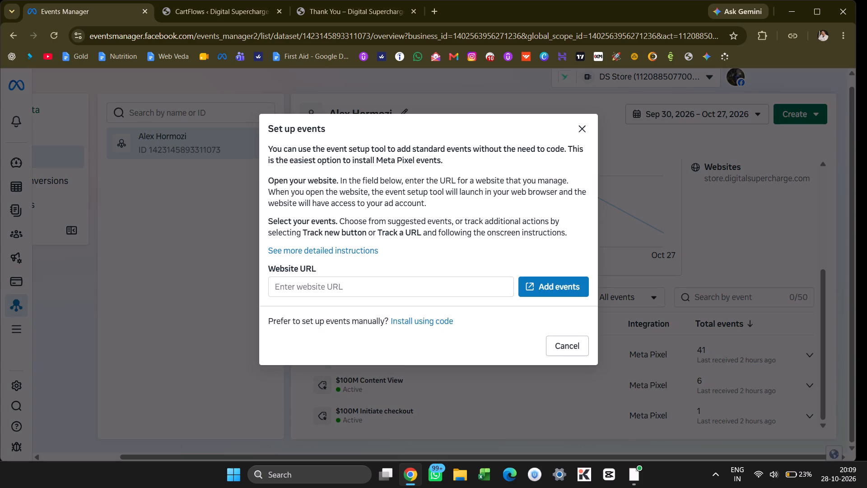
pyautogui.click(360, 291)
pyautogui.click(339, 8)
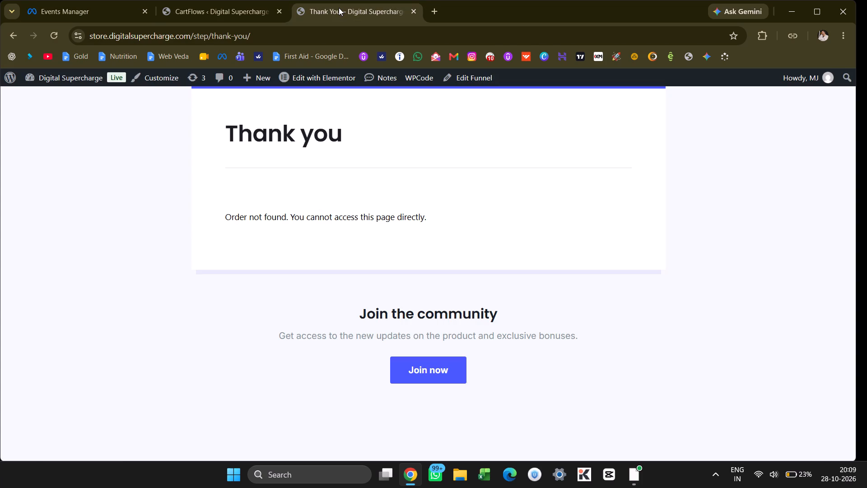
pyautogui.click(221, 11)
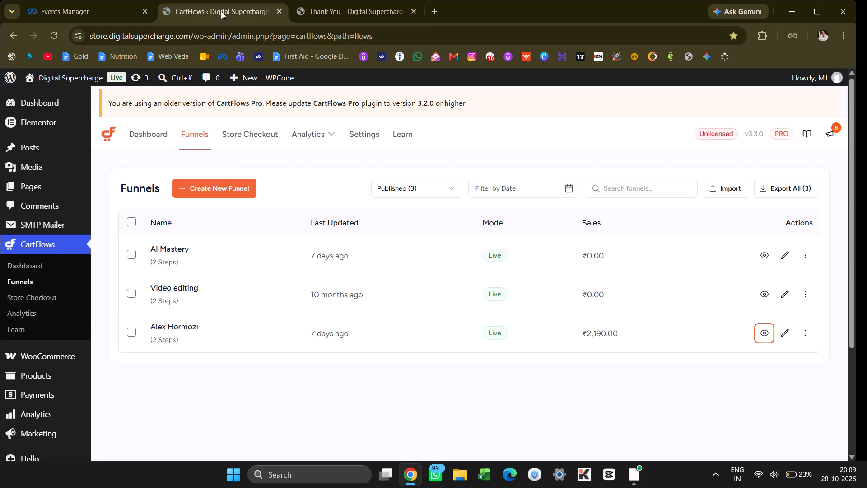
pyautogui.moveTo(191, 38); pyautogui.dragTo(96, 42)
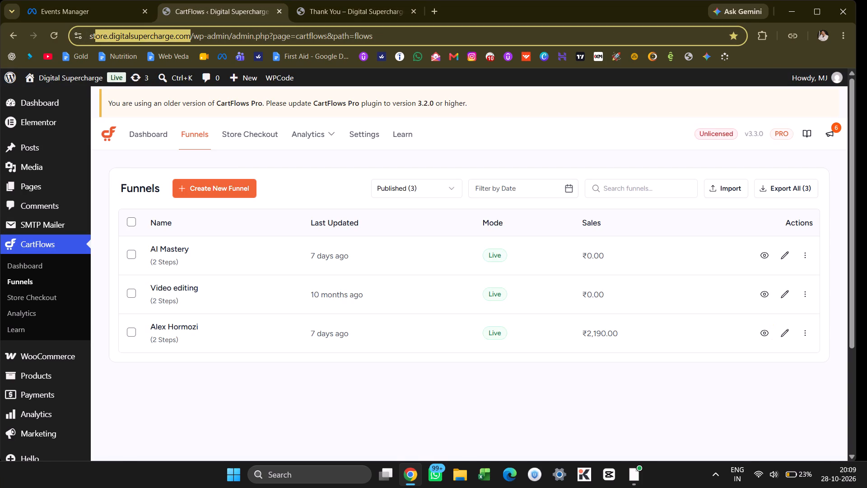
pyautogui.moveTo(96, 42); pyautogui.dragTo(91, 42)
pyautogui.hotkey('ctrl', 'c')
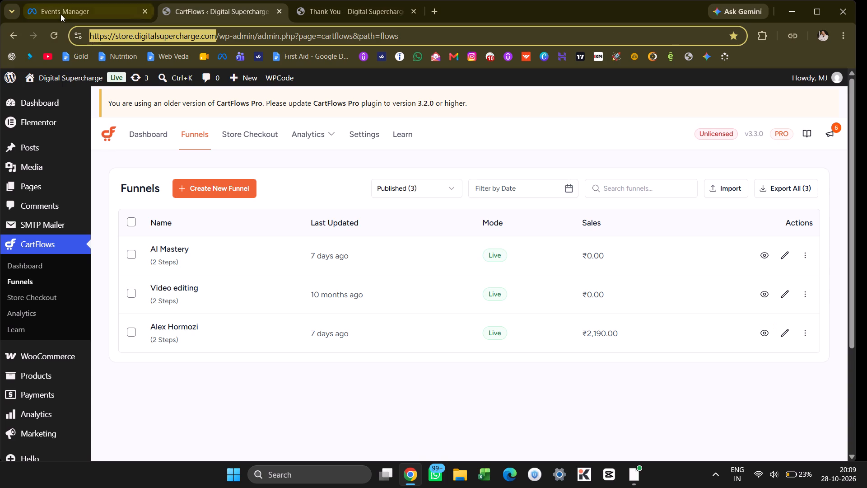
pyautogui.click(61, 14)
pyautogui.hotkey('ctrl', 'v')
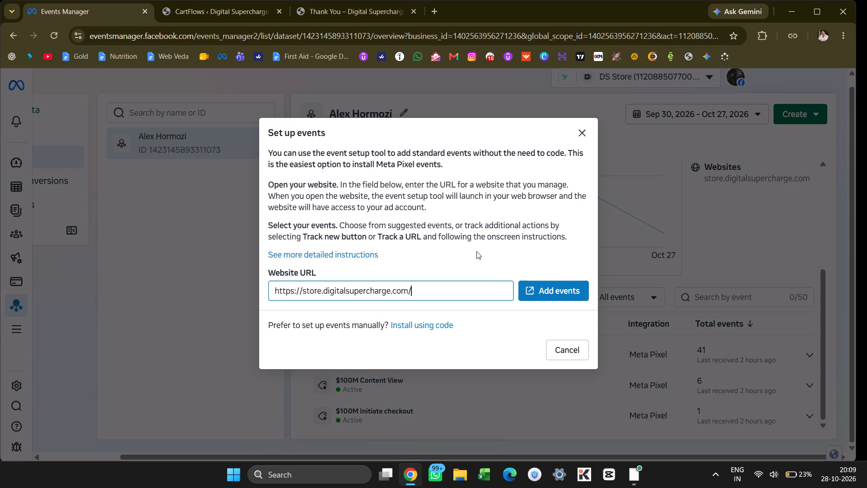
pyautogui.click(571, 282)
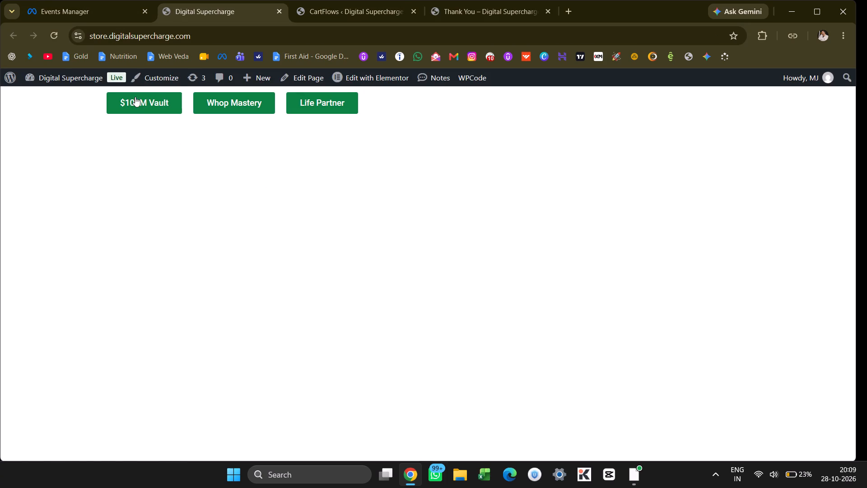
# Move the Meta Event Setup Tool panel clear of the store's page links and open the $100M Vault page.
pyautogui.click(135, 97)
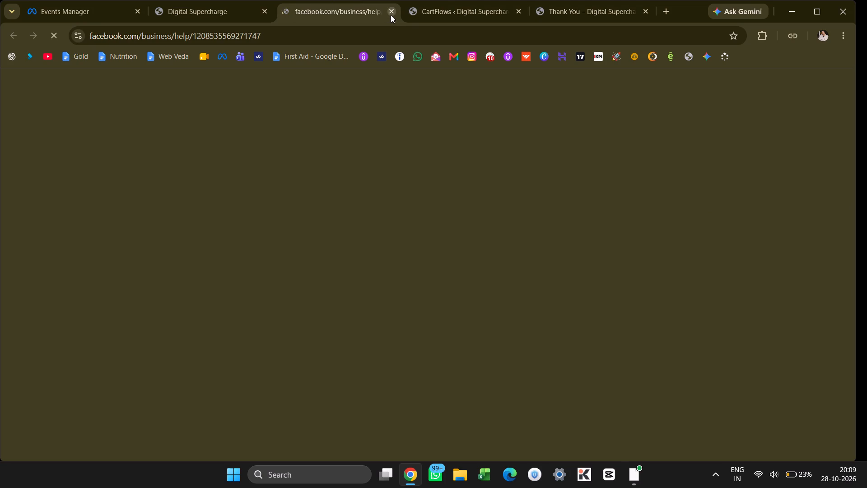
pyautogui.click(391, 15)
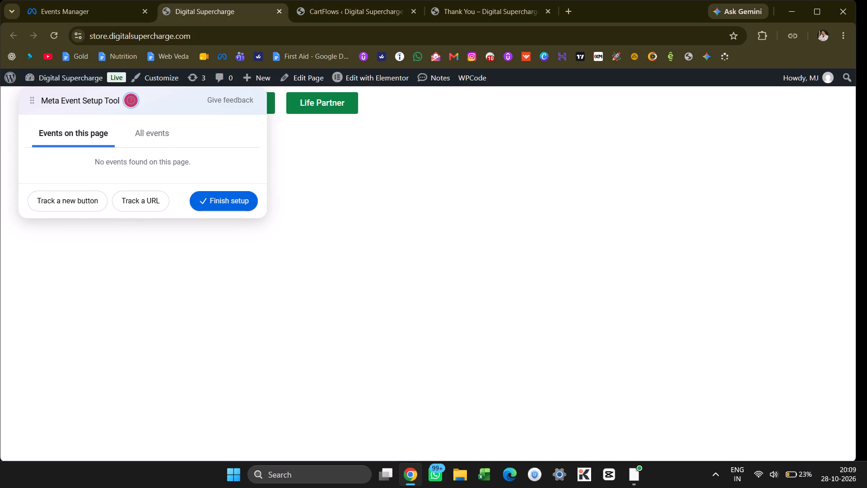
pyautogui.moveTo(166, 103); pyautogui.dragTo(218, 214)
pyautogui.click(143, 108)
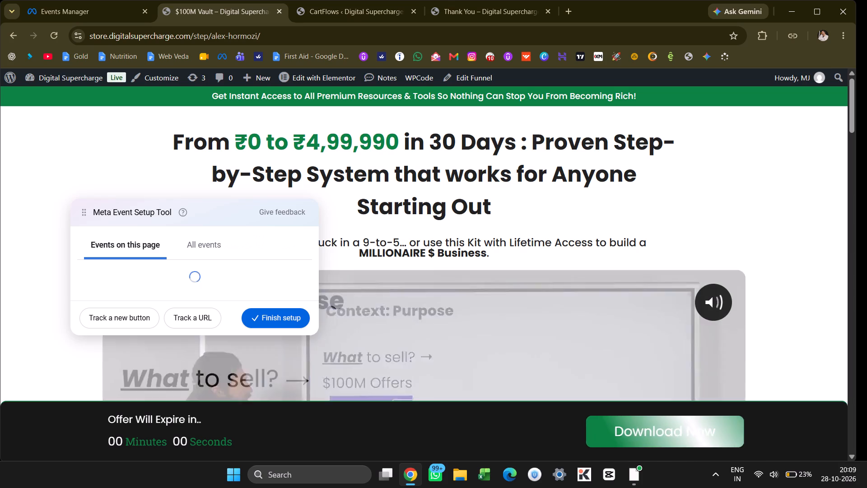
# Proceed from the $100M Vault sales page to the funnel's Thank you page.
pyautogui.scroll(-2, 412, 211)
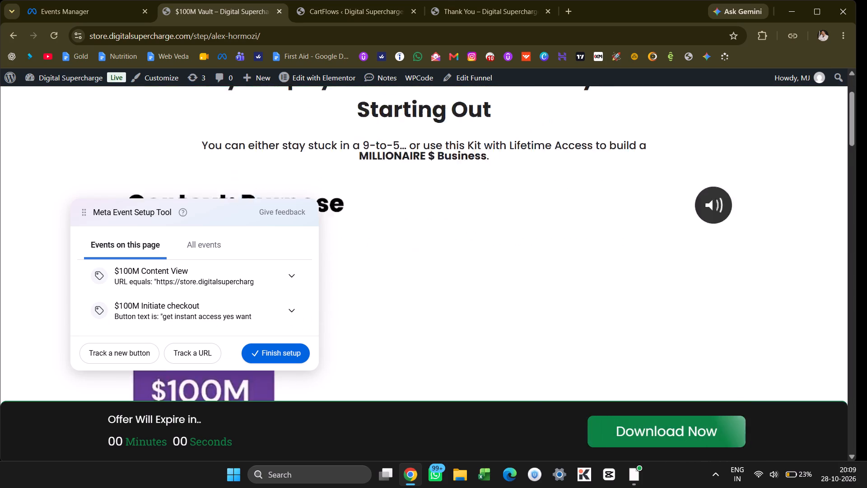
pyautogui.scroll(-3, 412, 211)
pyautogui.click(431, 165)
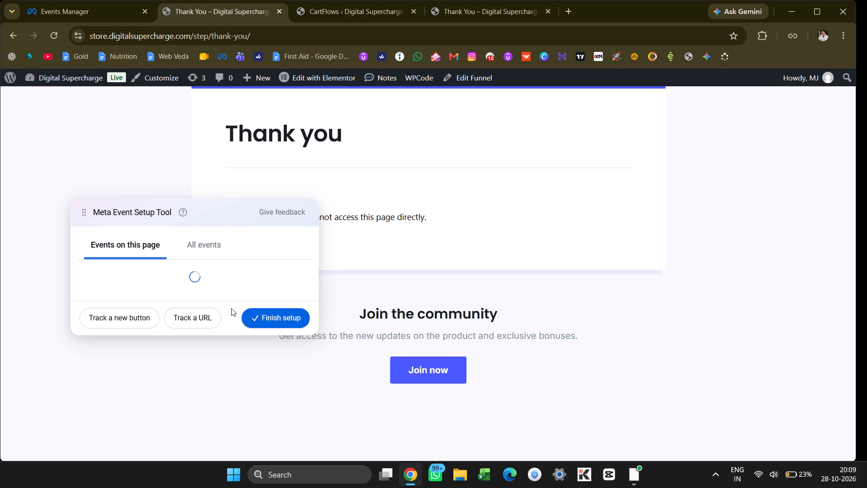
# Expand the Purchase event in the Meta Event Setup Tool to review its trigger and setup method.
pyautogui.click(186, 271)
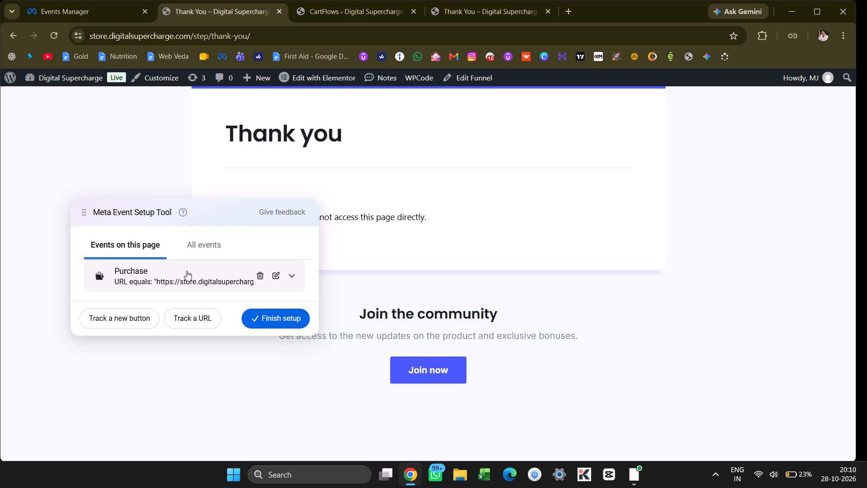
pyautogui.click(186, 271)
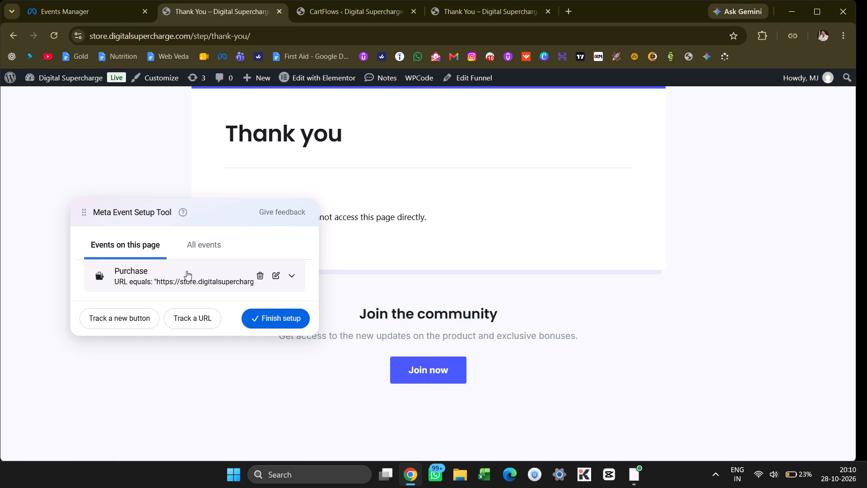
pyautogui.click(186, 271)
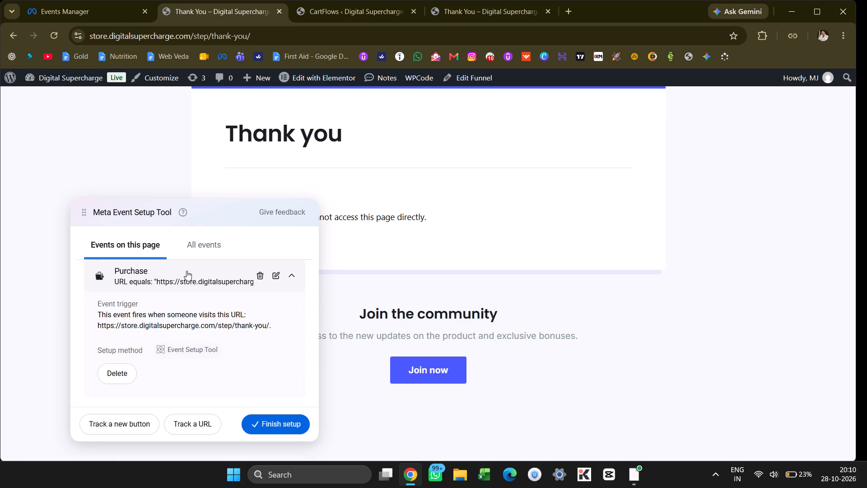
# Edit the Purchase event on the thank-you page to match by URL contains instead of the exact URL.
pyautogui.click(186, 271)
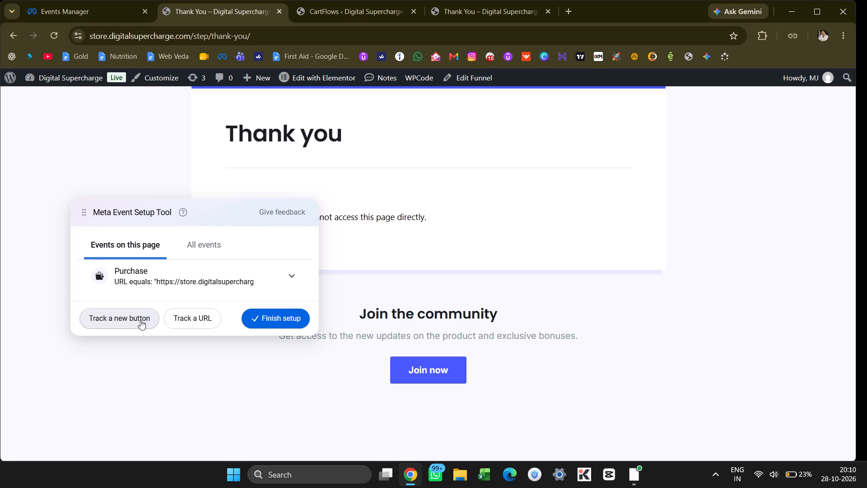
pyautogui.click(246, 282)
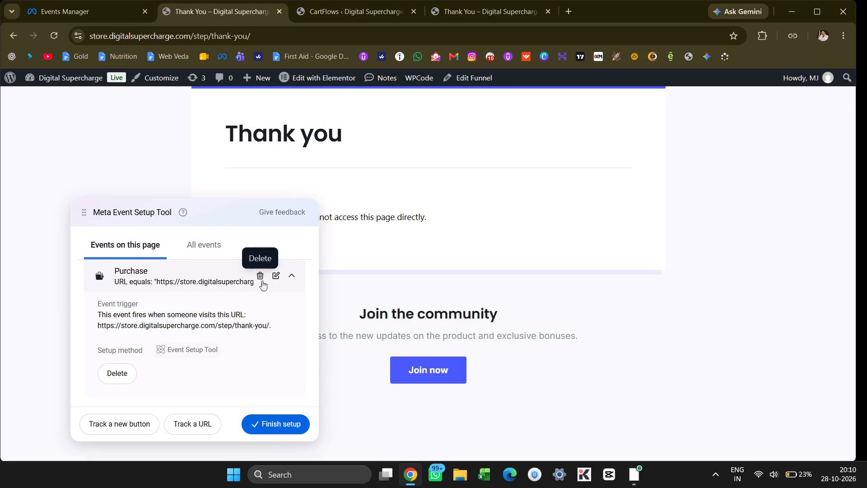
pyautogui.click(271, 276)
pyautogui.click(146, 282)
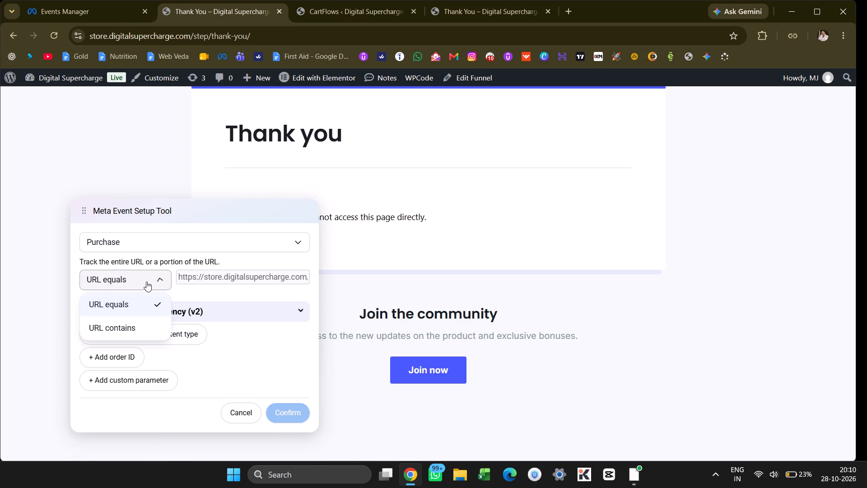
pyautogui.click(136, 326)
pyautogui.click(280, 426)
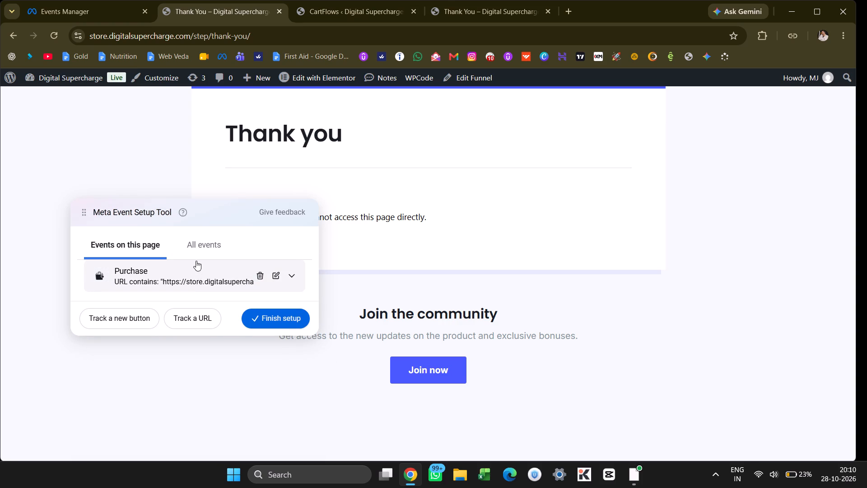
# Finish the event setup with the edited Purchase event, opting out of future feedback requests and skipping the survey.
pyautogui.click(280, 316)
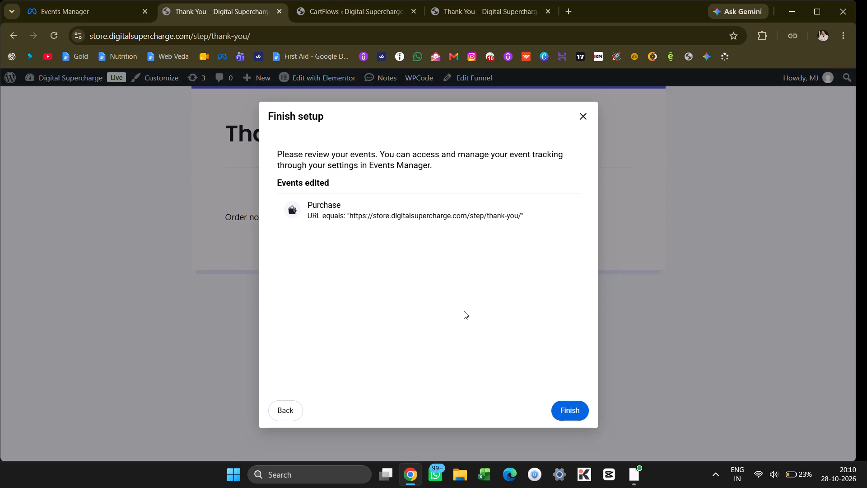
pyautogui.click(558, 401)
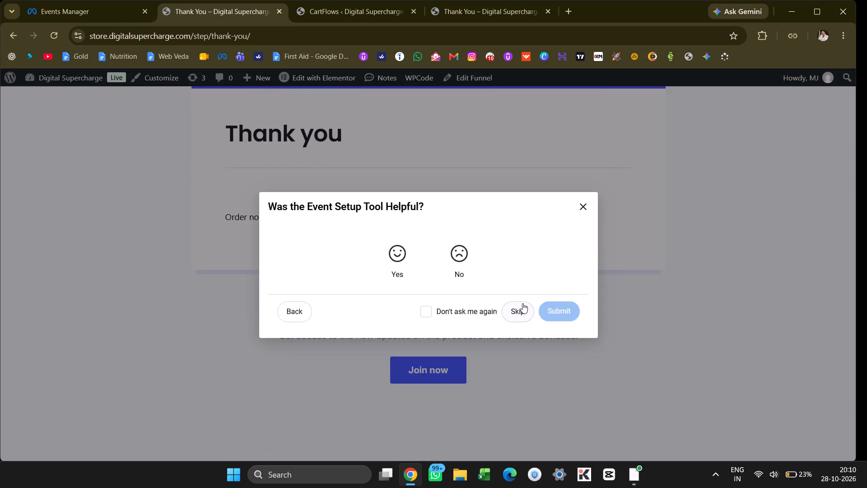
pyautogui.click(449, 310)
pyautogui.click(500, 313)
pyautogui.click(504, 313)
# Return to Events Manager, reload the Alex Hormozi dataset's overview and check its events list for the edited setup.
pyautogui.click(119, 11)
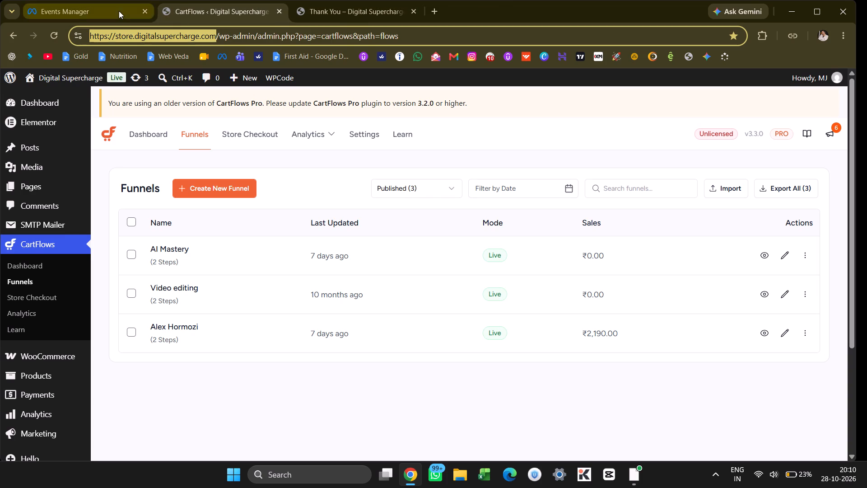
pyautogui.click(579, 93)
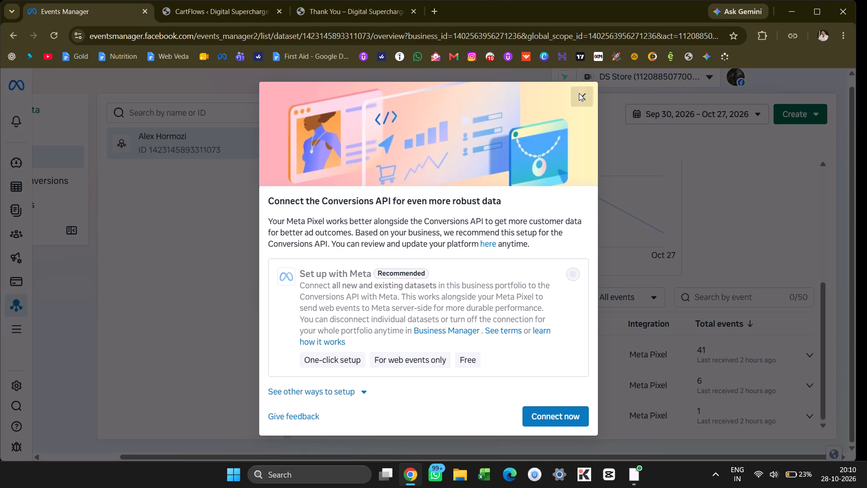
pyautogui.scroll(-5, 527, 365)
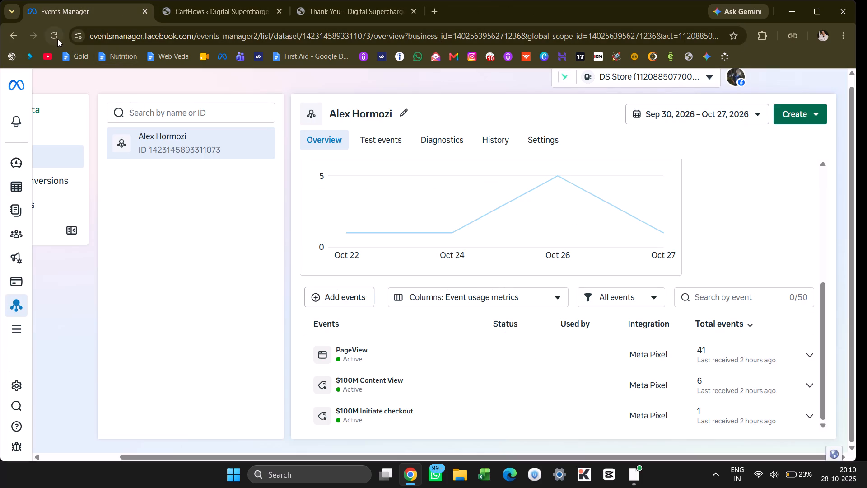
pyautogui.click(57, 39)
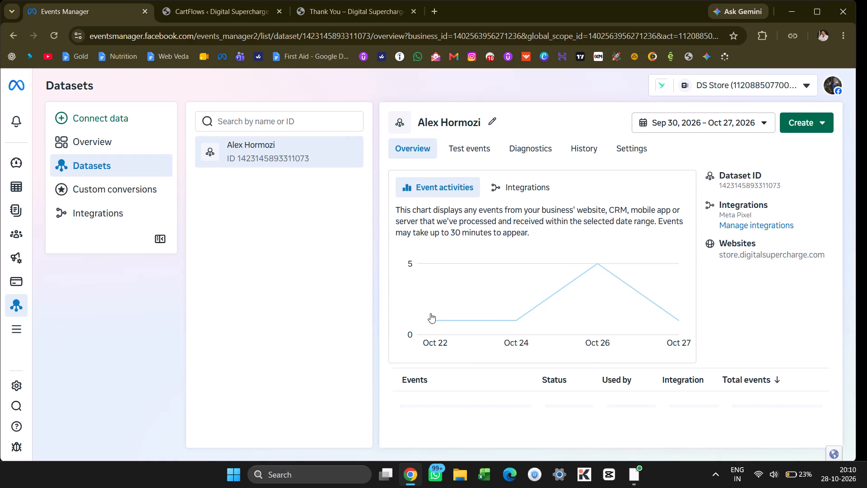
pyautogui.scroll(-10, 430, 313)
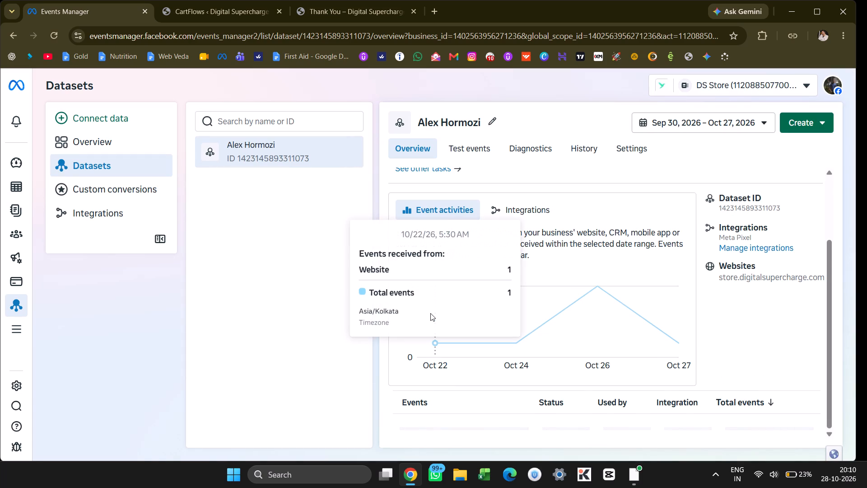
pyautogui.scroll(-2, 430, 313)
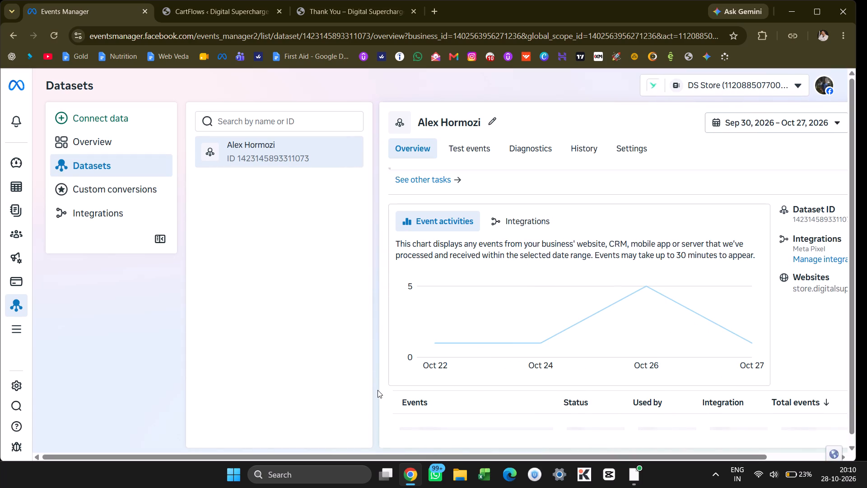
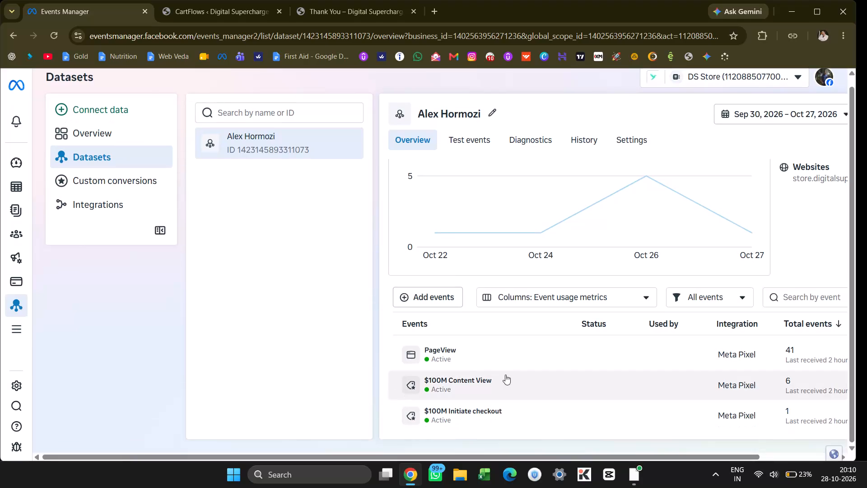
# Switch from Events Manager to the campaigns list and open the draft Alex Hormozi campaign for editing.
pyautogui.hscroll(-3, 505, 375)
pyautogui.scroll(-1, 505, 375)
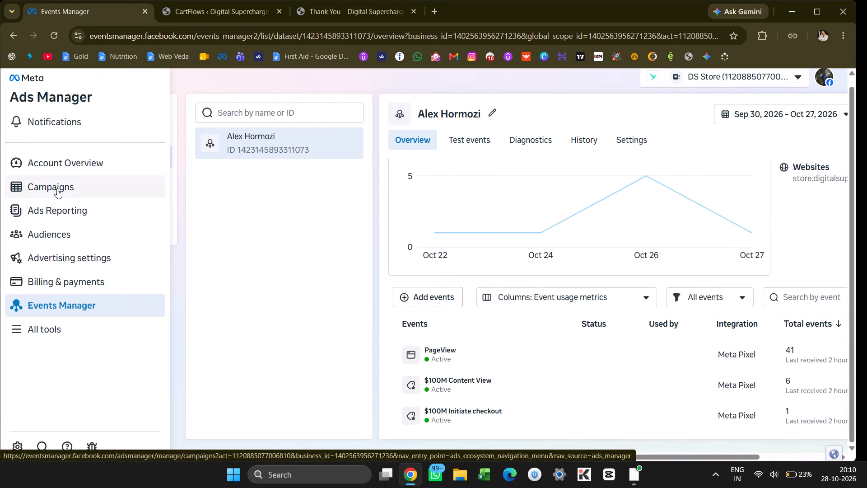
pyautogui.click(57, 188)
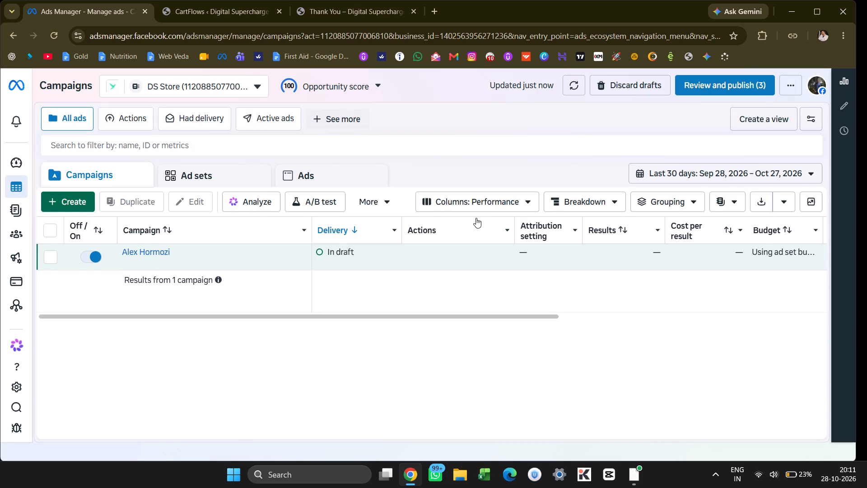
pyautogui.click(176, 265)
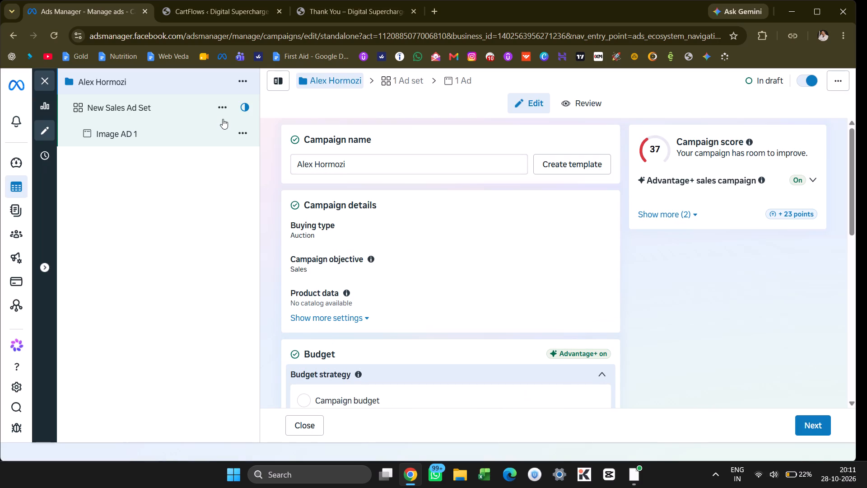
# Duplicate New Sales Ad Set once within the original campaign, with the video, Advantage+ placements and Advantage+ creative recommendations all turned off.
pyautogui.click(219, 113)
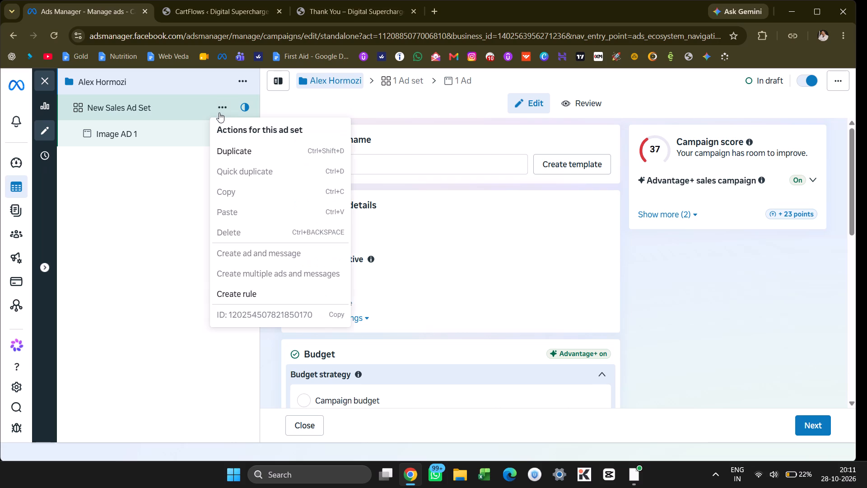
pyautogui.click(241, 150)
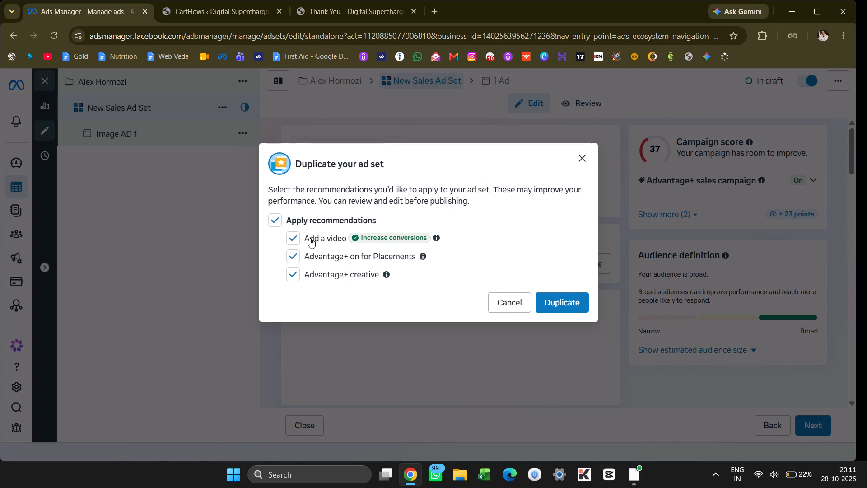
pyautogui.click(310, 238)
pyautogui.click(289, 257)
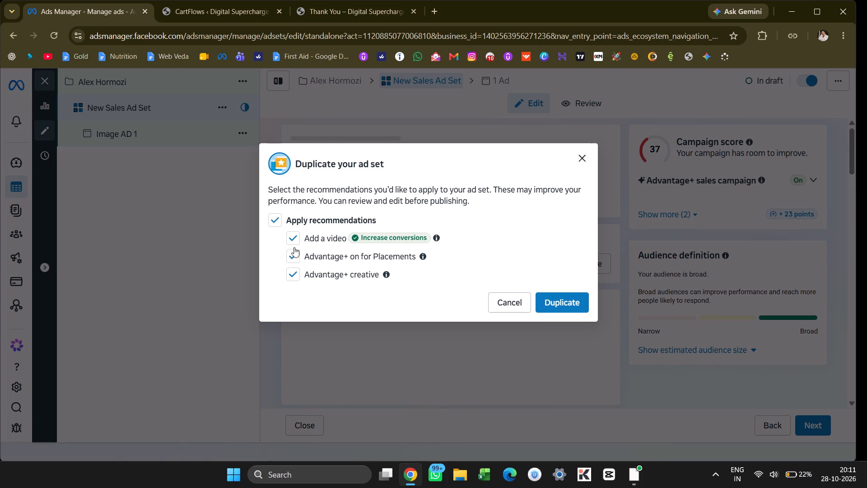
pyautogui.click(292, 241)
pyautogui.click(292, 247)
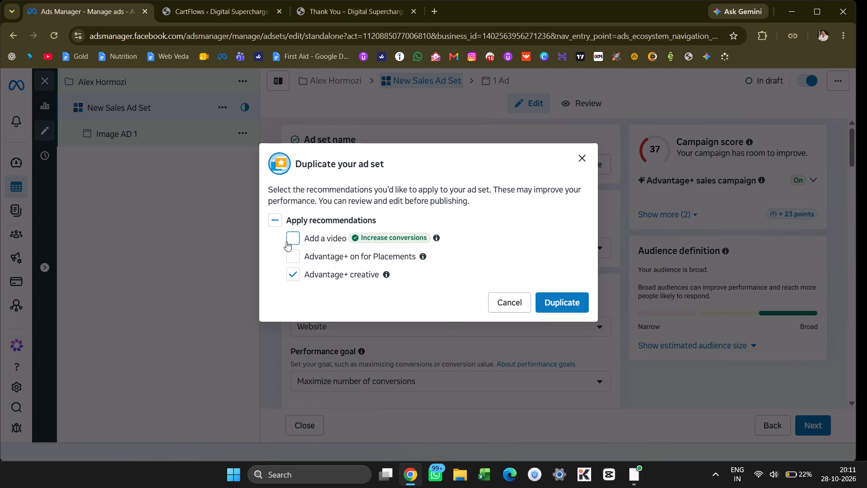
pyautogui.click(289, 274)
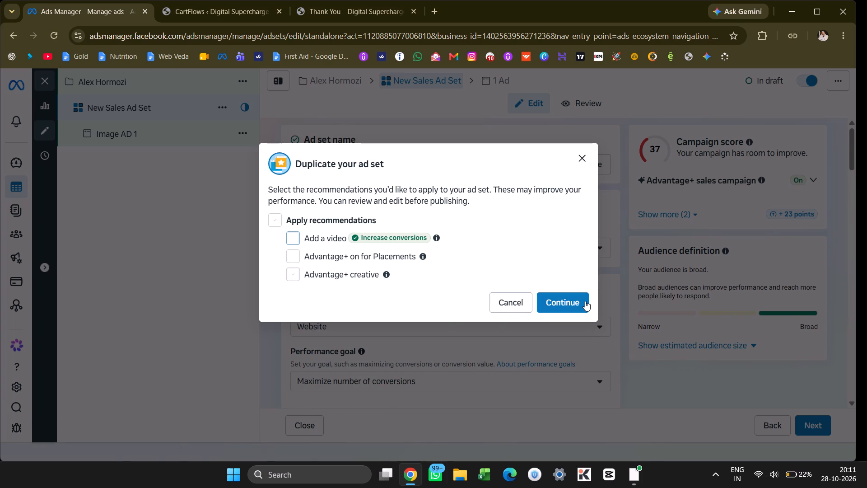
pyautogui.click(559, 305)
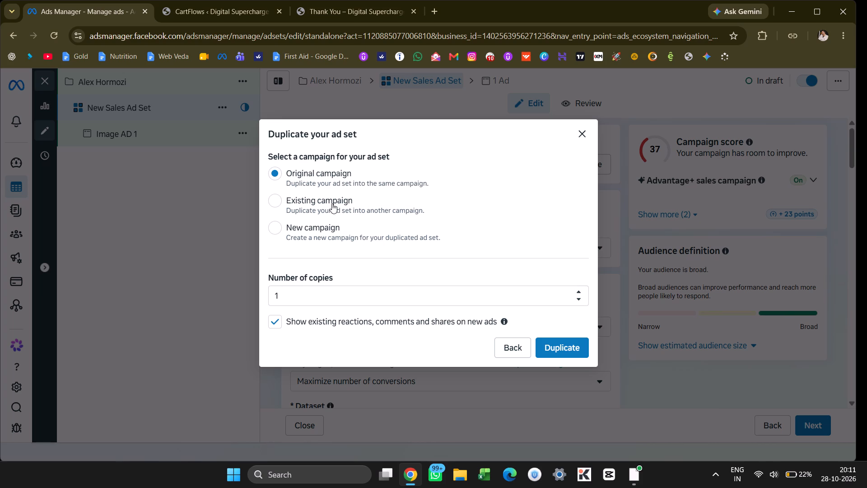
pyautogui.click(556, 349)
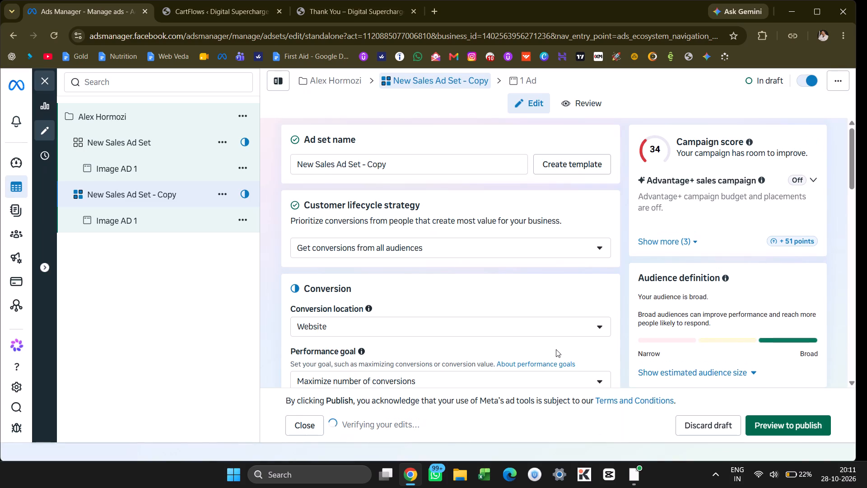
# Rename the original New Sales Ad Set to Complete AI.
pyautogui.scroll(-2, 482, 278)
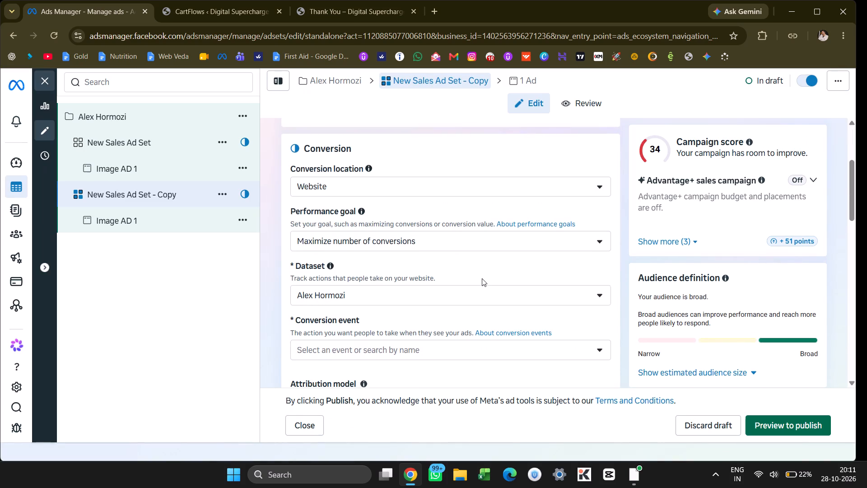
pyautogui.scroll(-1, 482, 278)
pyautogui.scroll(4, 482, 278)
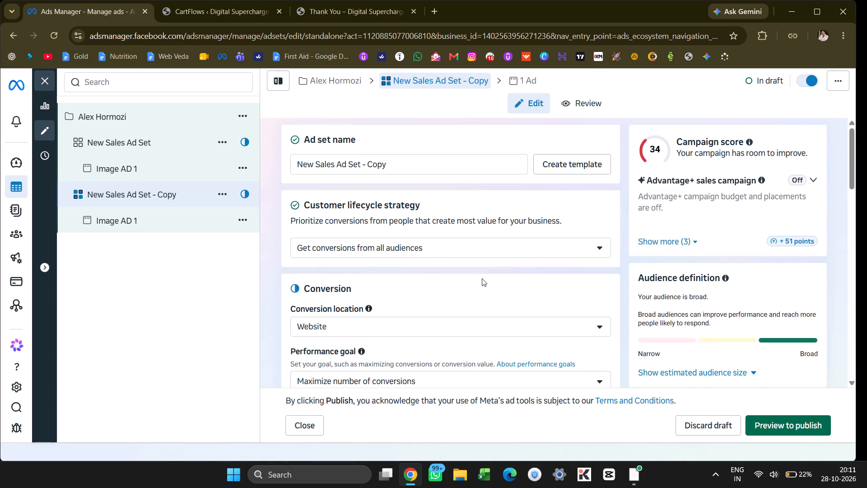
pyautogui.click(171, 147)
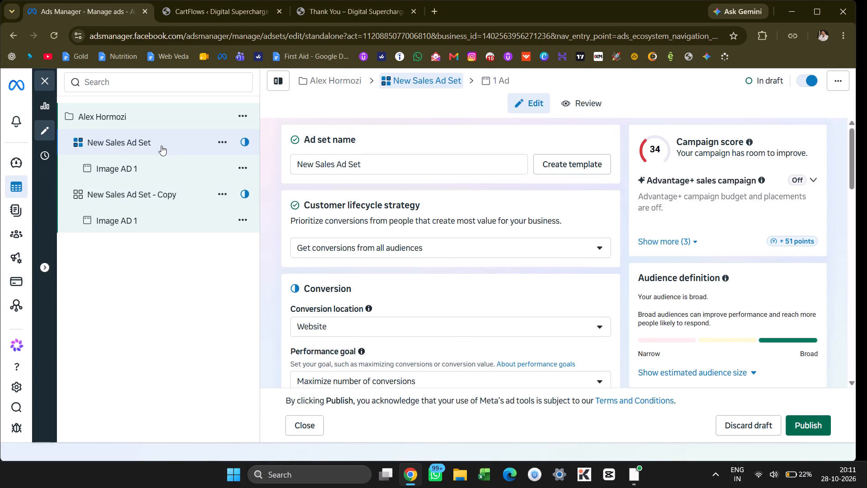
pyautogui.doubleClick(156, 145)
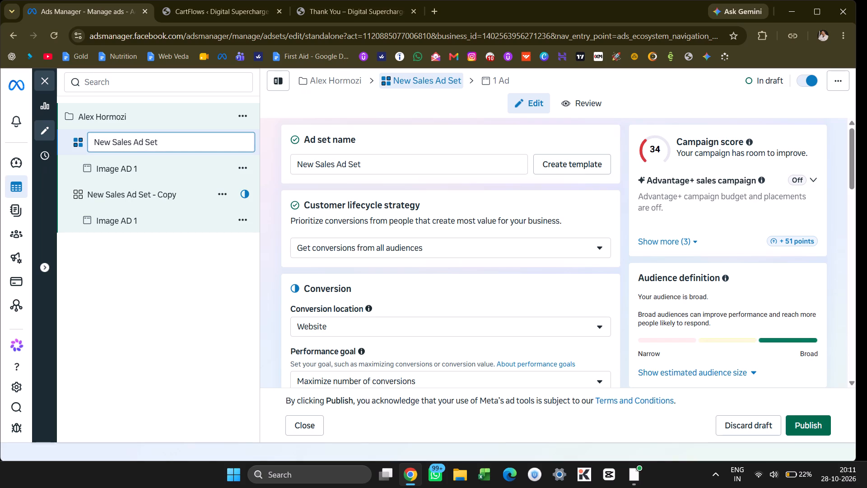
pyautogui.hotkey('ctrl', 'a')
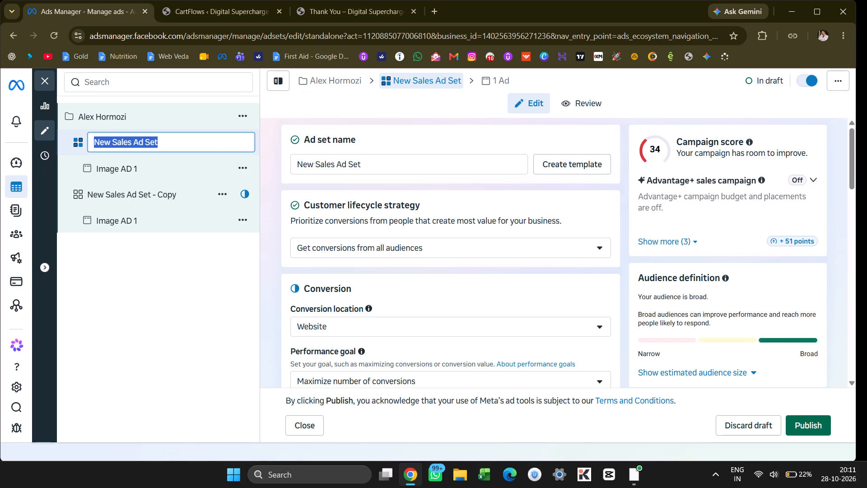
pyautogui.write('Conple')
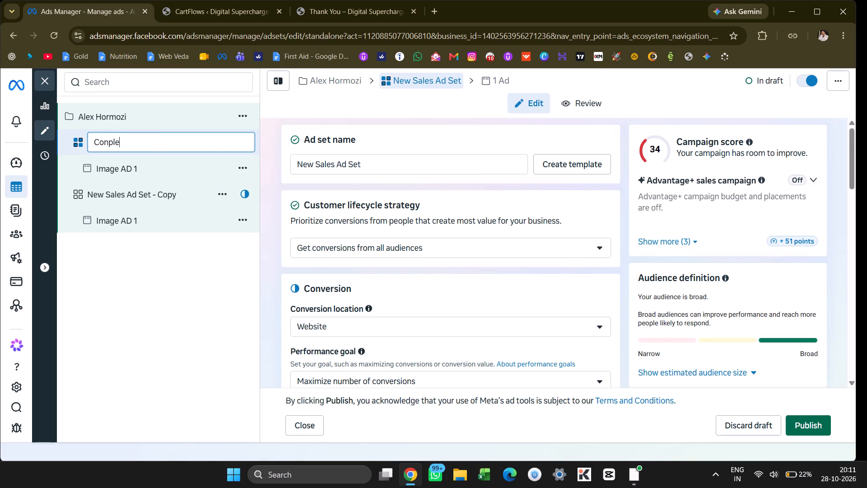
pyautogui.press('BackSpace')
pyautogui.press('BackSpace')
pyautogui.press('BackSpace')
pyautogui.press('BackSpace')
pyautogui.write('mplete AI')
# Rename the duplicated ad set to AI + suggestion.
pyautogui.doubleClick(136, 189)
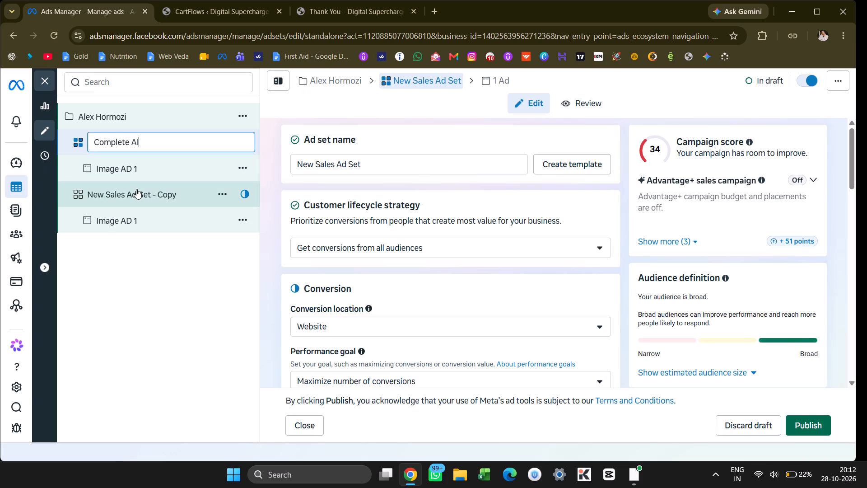
pyautogui.hotkey('ctrl', 'a')
pyautogui.write('AI + suggestion')
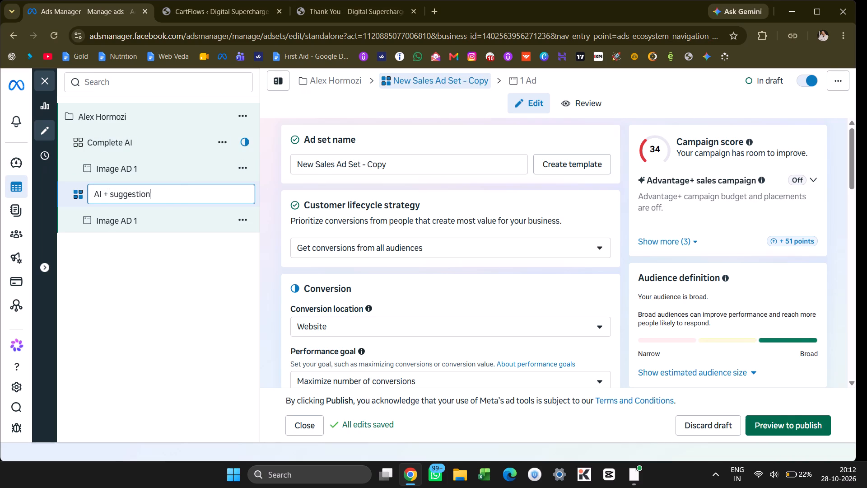
pyautogui.press('Return')
# Start a value rule set for the AI + suggestion ad set's audience with Advantage+ on, acknowledging the possible increase in cost per result.
pyautogui.scroll(-5, 263, 223)
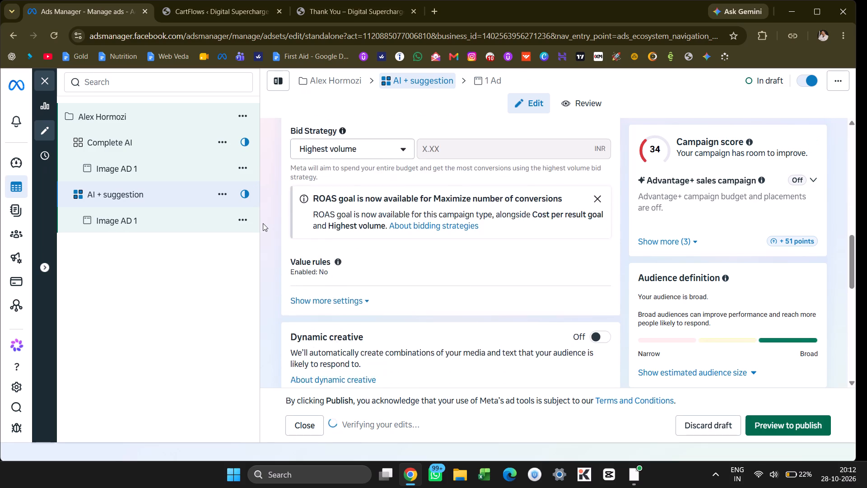
pyautogui.scroll(-6, 393, 257)
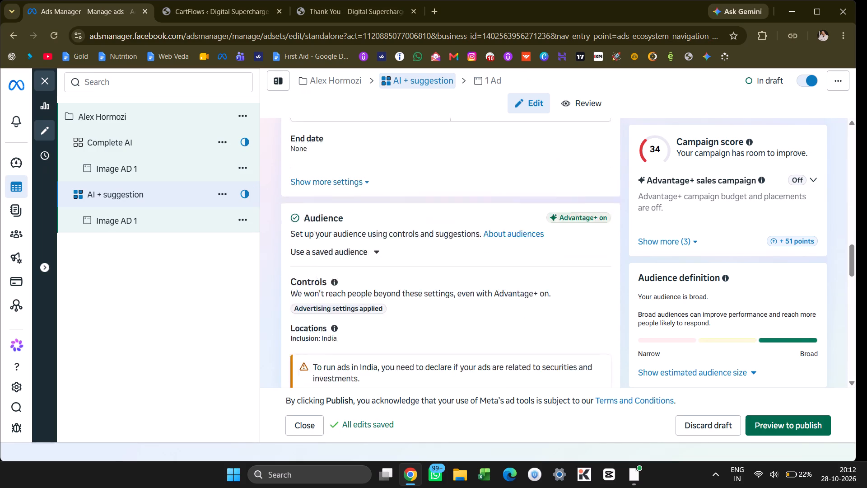
pyautogui.scroll(-3, 393, 257)
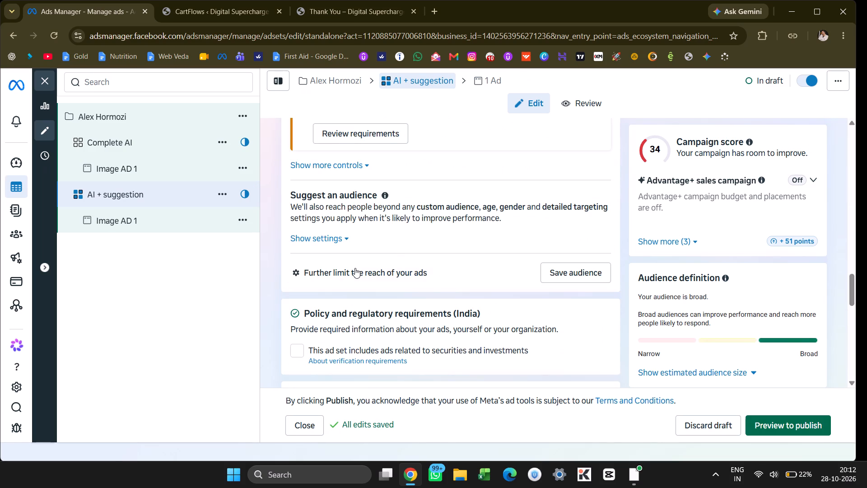
pyautogui.click(355, 268)
pyautogui.click(337, 259)
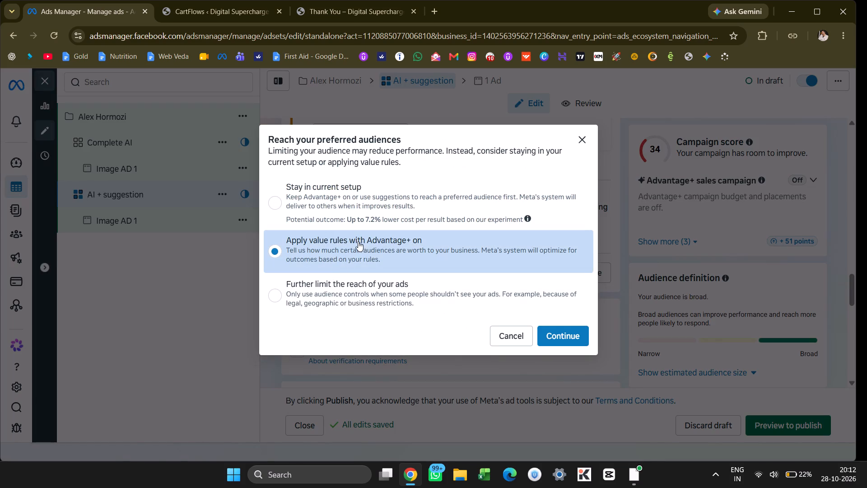
pyautogui.moveTo(368, 240); pyautogui.dragTo(432, 243)
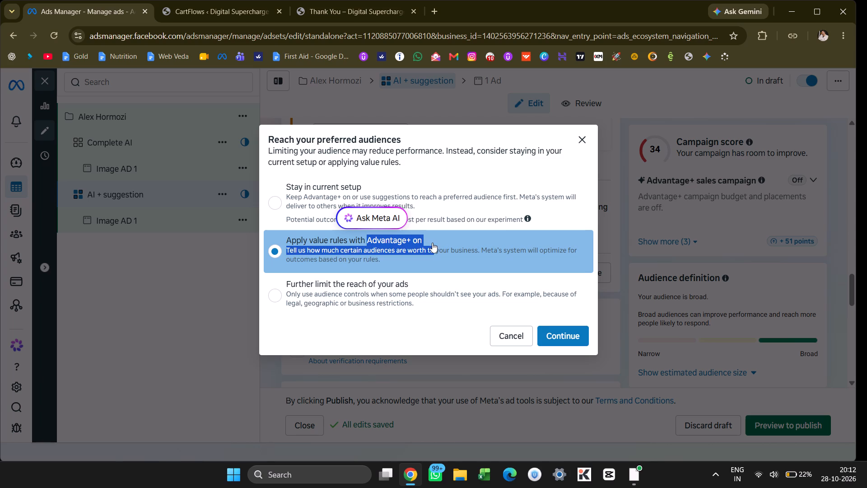
pyautogui.moveTo(432, 243); pyautogui.dragTo(427, 237)
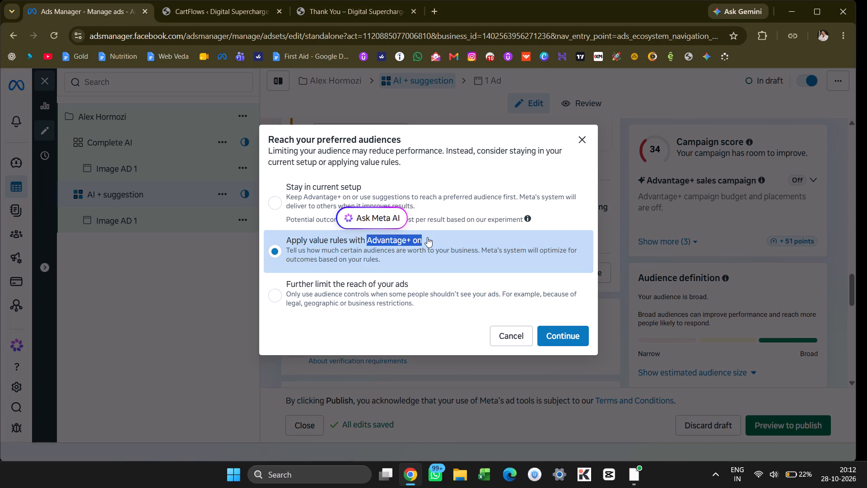
pyautogui.hotkey('ctrl', 'c')
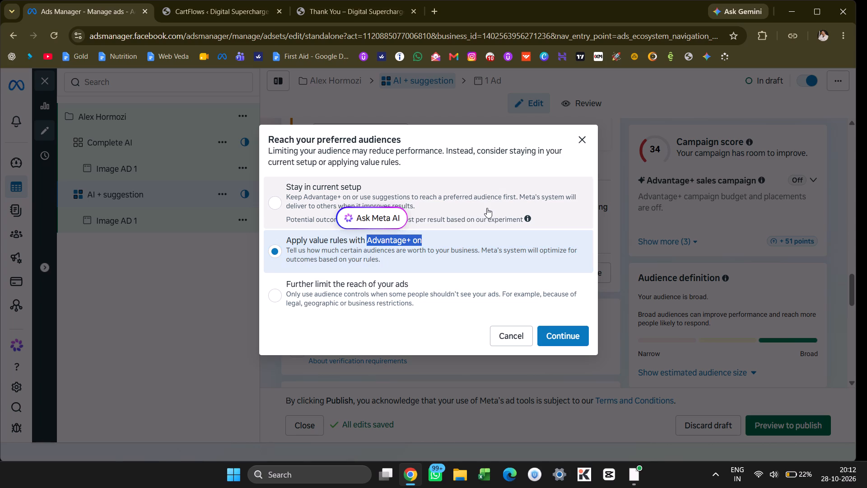
pyautogui.click(474, 247)
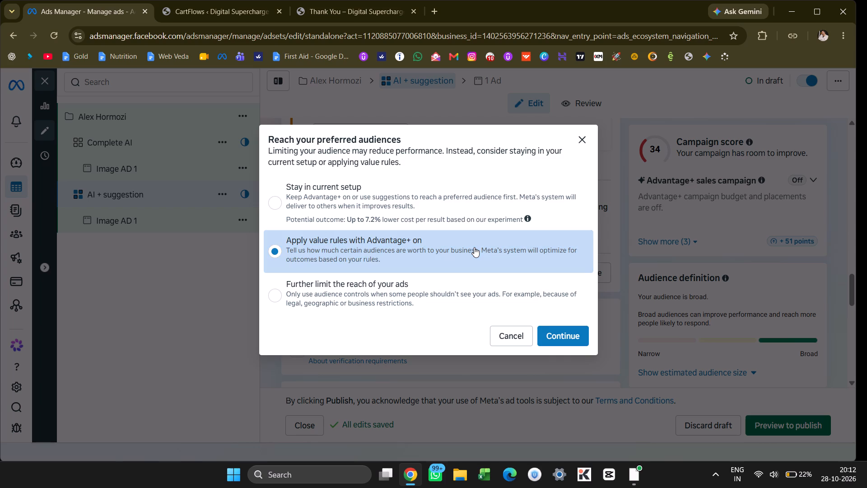
pyautogui.click(560, 346)
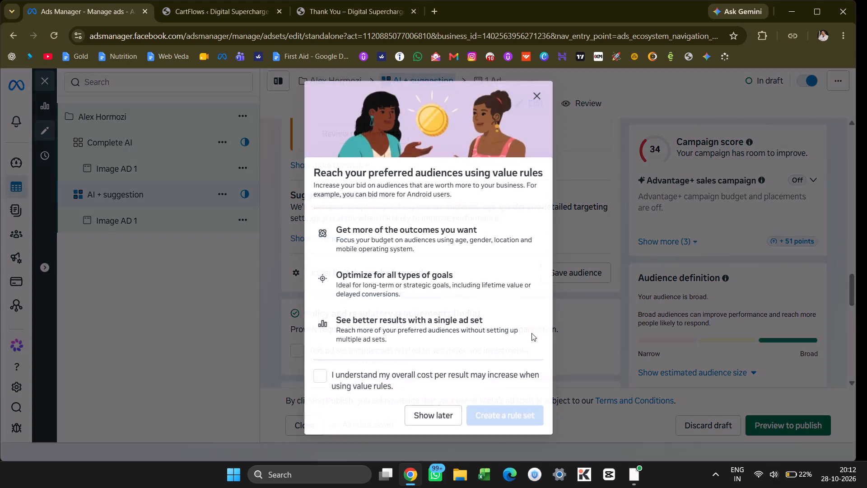
pyautogui.scroll(-2, 476, 328)
pyautogui.click(369, 380)
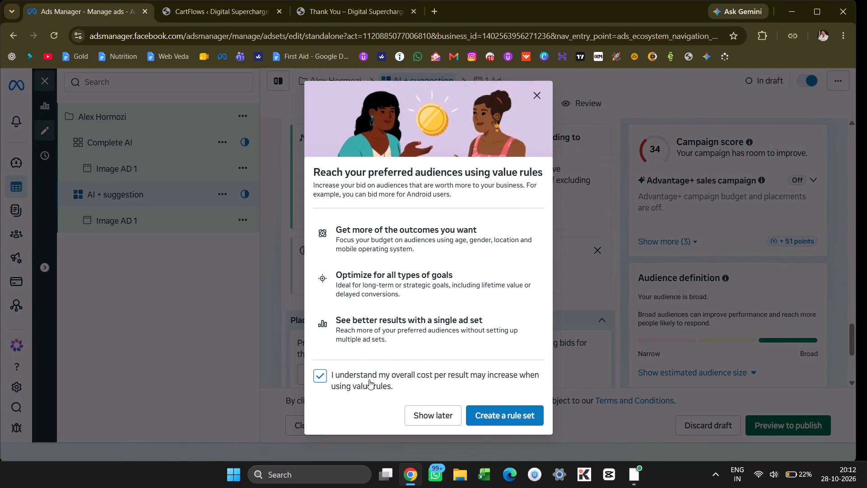
pyautogui.click(506, 418)
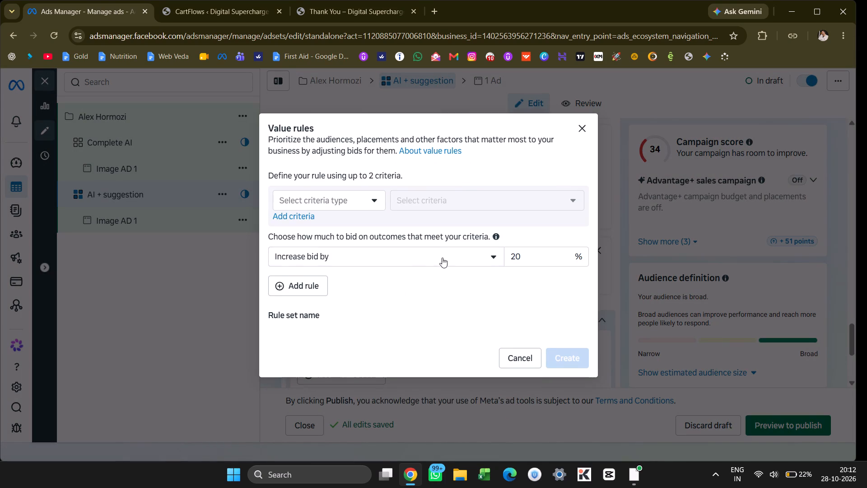
# Define the value rule's first criterion as Audience by Age, covering the 18-24 and 25-34 ranges.
pyautogui.click(347, 207)
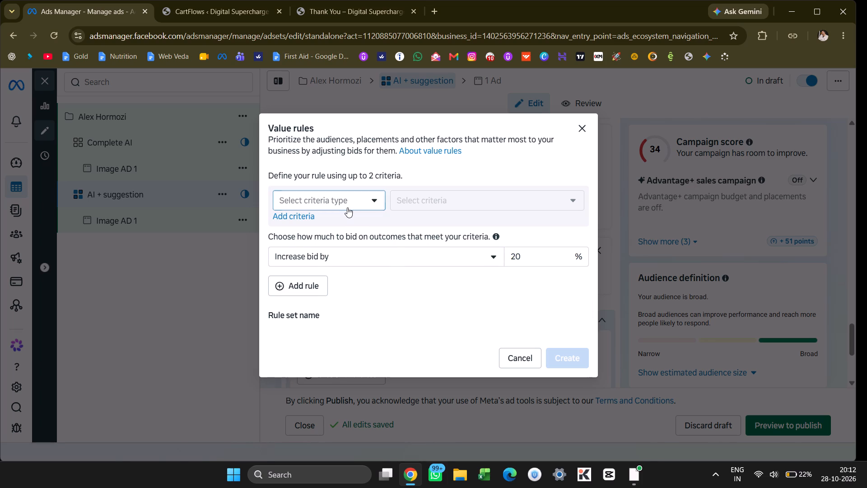
pyautogui.click(347, 207)
pyautogui.click(347, 207)
pyautogui.click(344, 221)
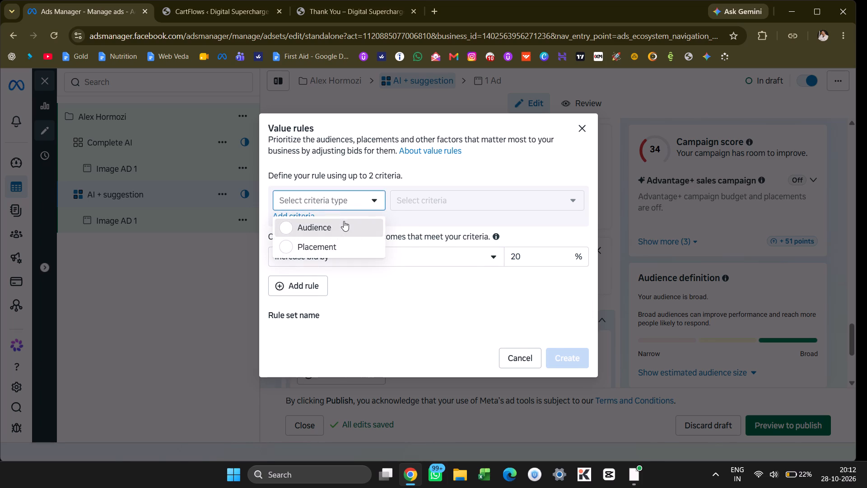
pyautogui.moveTo(438, 209); pyautogui.dragTo(484, 189)
pyautogui.click(484, 189)
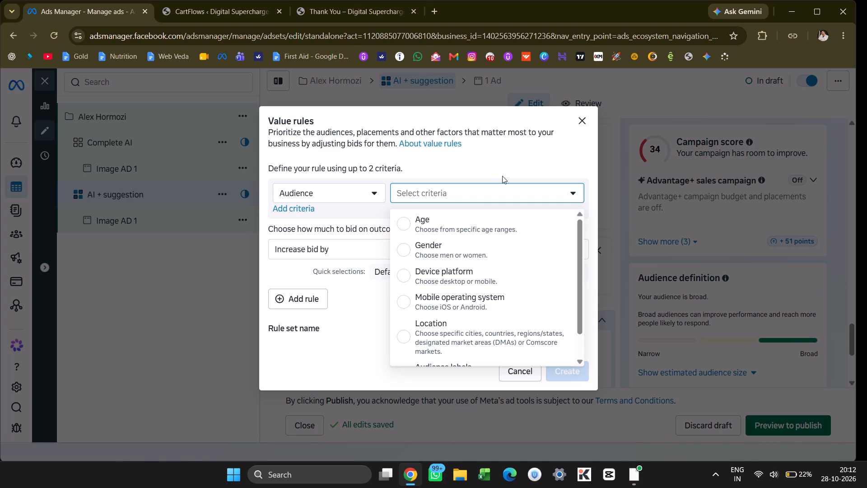
pyautogui.click(453, 216)
pyautogui.click(447, 216)
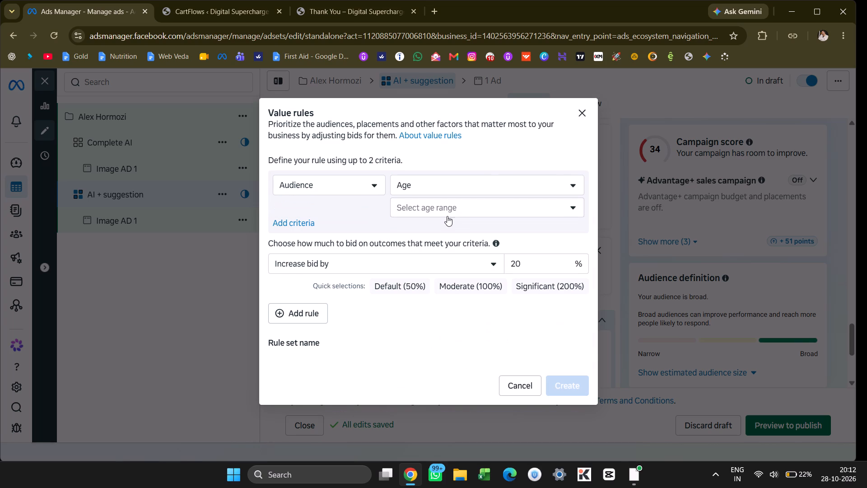
pyautogui.click(461, 237)
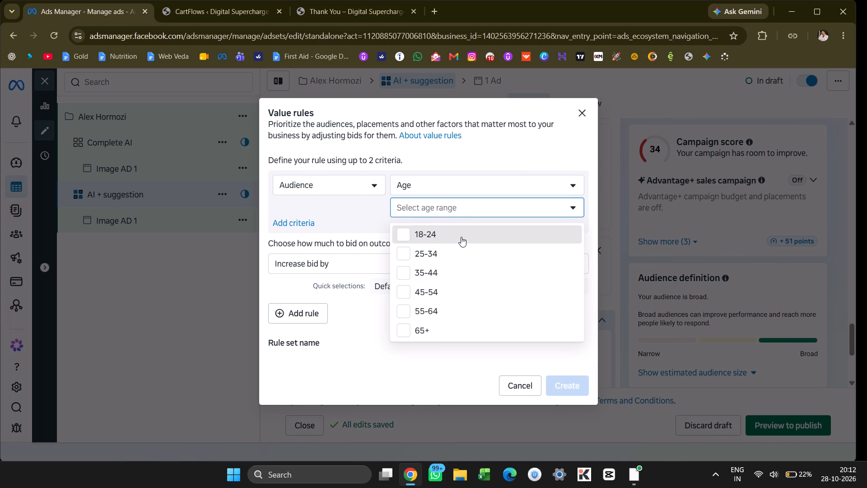
pyautogui.click(461, 249)
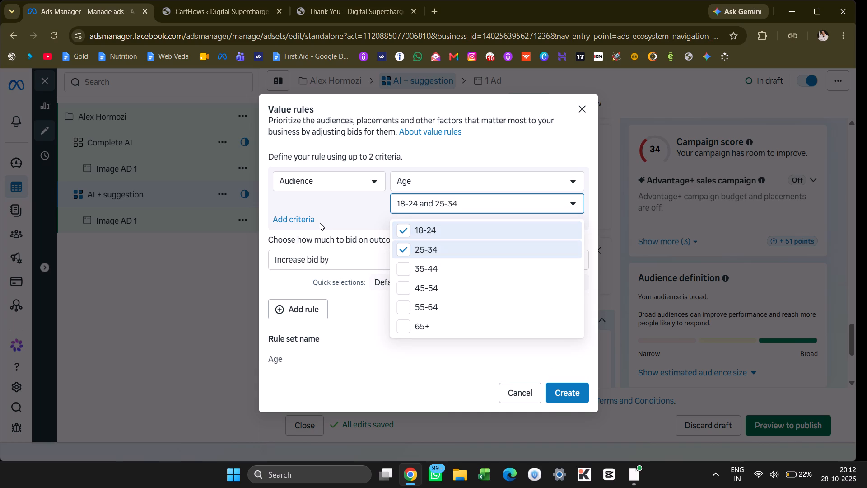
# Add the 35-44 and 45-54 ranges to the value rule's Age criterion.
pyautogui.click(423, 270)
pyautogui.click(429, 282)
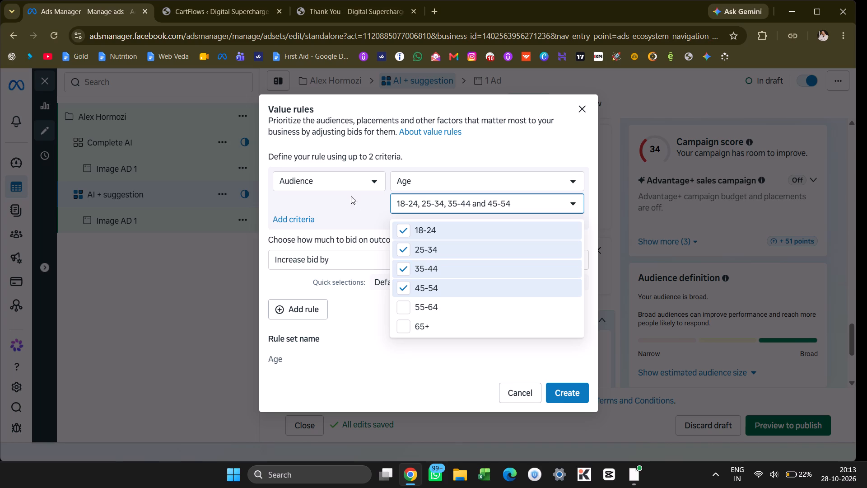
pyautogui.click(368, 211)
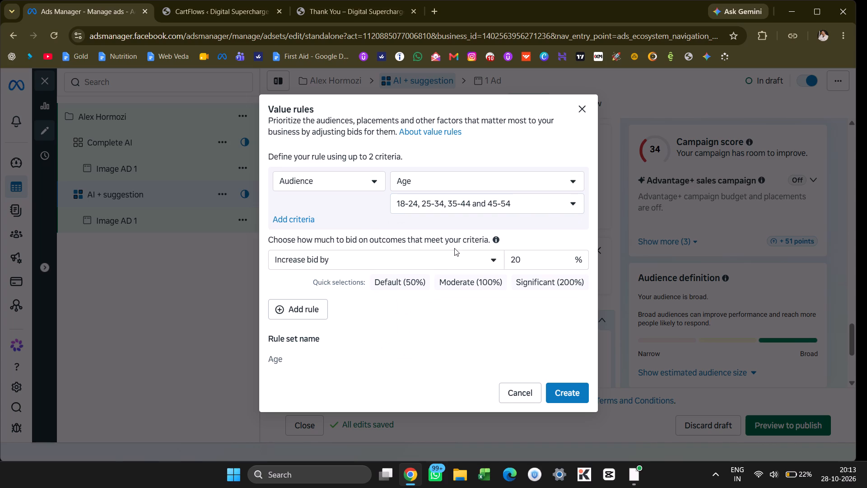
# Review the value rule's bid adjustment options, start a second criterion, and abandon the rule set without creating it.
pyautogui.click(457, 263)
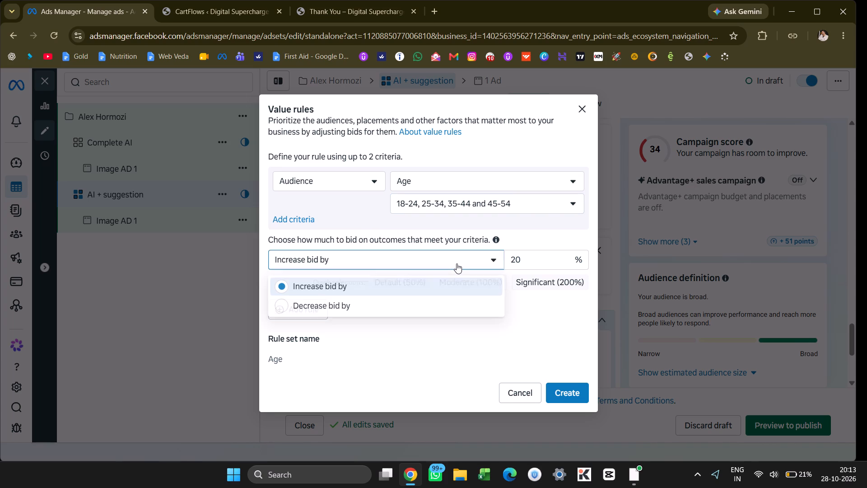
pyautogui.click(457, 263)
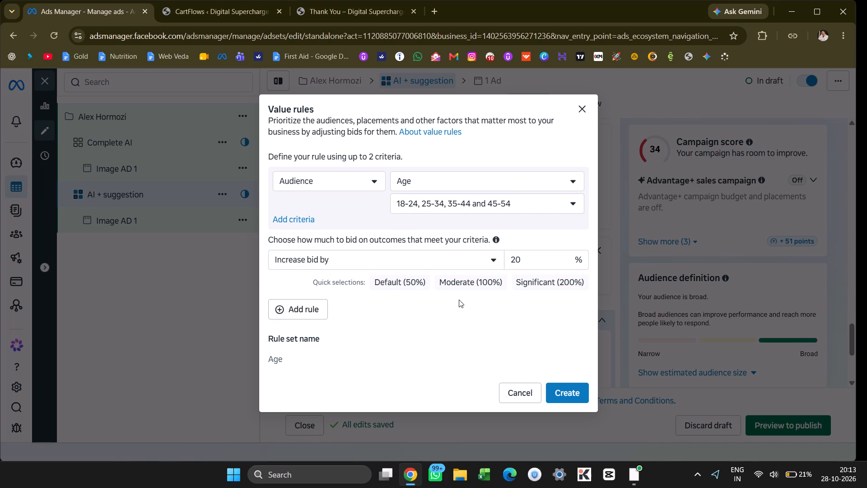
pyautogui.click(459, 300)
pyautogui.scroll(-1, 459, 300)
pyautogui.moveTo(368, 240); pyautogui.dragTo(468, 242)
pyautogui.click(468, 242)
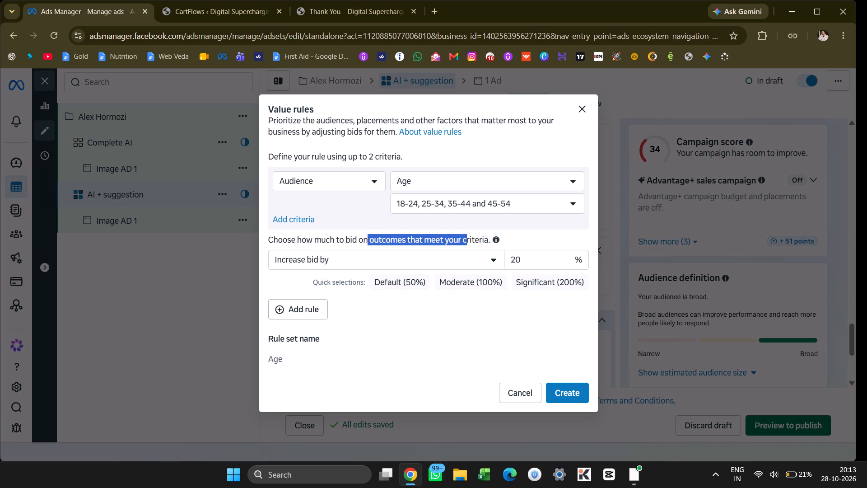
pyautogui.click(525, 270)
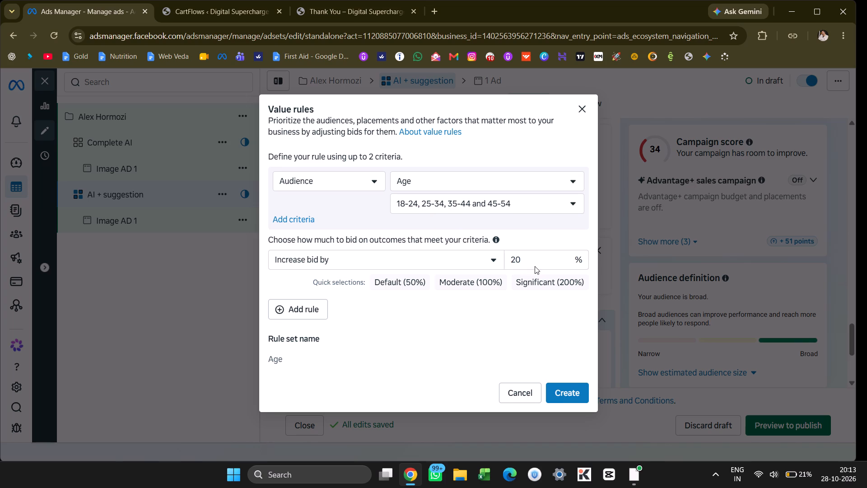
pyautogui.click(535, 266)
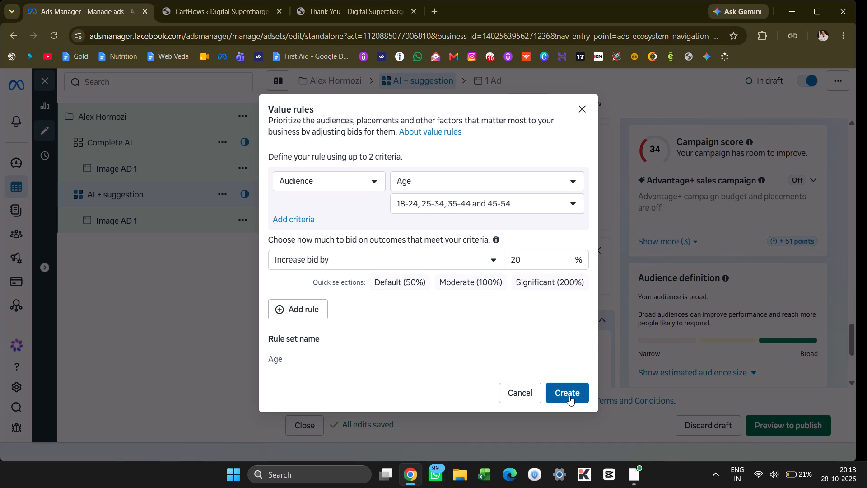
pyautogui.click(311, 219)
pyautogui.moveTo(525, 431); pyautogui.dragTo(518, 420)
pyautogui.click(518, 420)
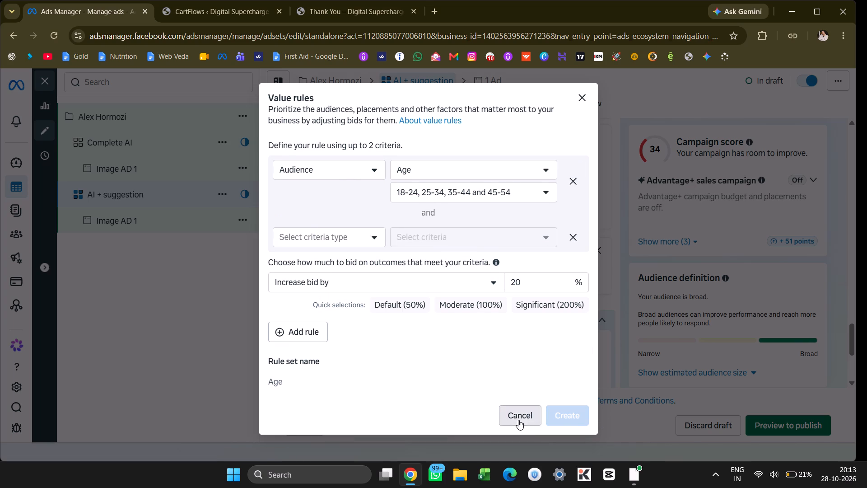
# Examine the AI + suggestion ad set's placements and suggested audience settings, including detailed targeting.
pyautogui.scroll(-1, 417, 327)
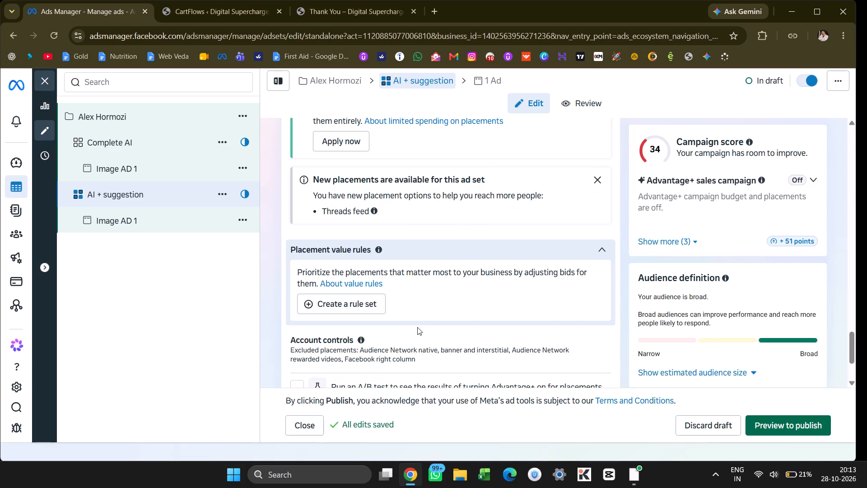
pyautogui.scroll(-1, 417, 327)
pyautogui.scroll(4, 417, 327)
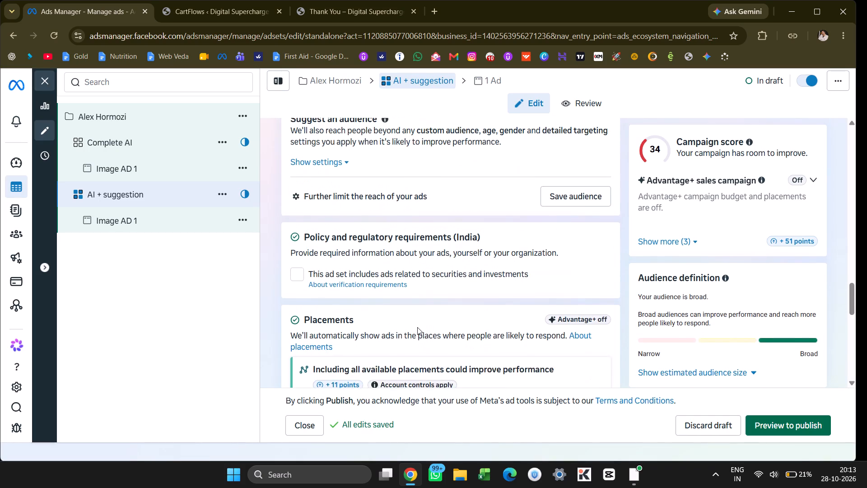
pyautogui.scroll(4, 417, 327)
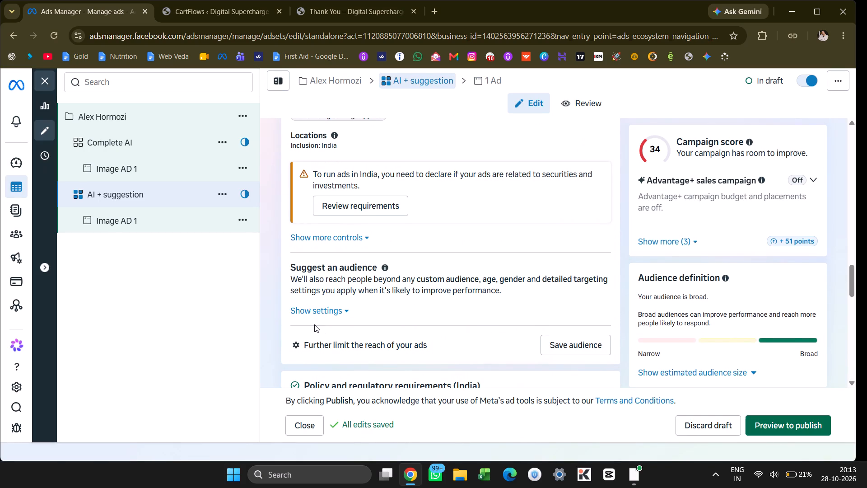
pyautogui.click(331, 317)
pyautogui.scroll(-3, 331, 317)
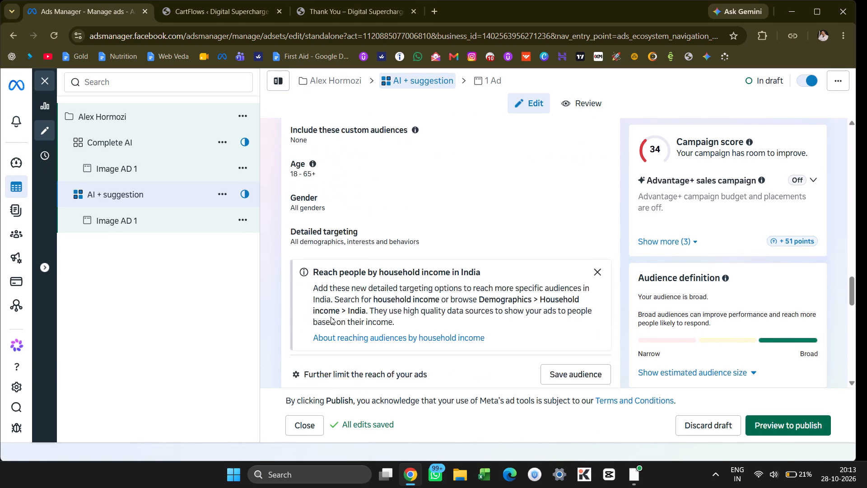
pyautogui.scroll(-1, 331, 317)
pyautogui.click(414, 214)
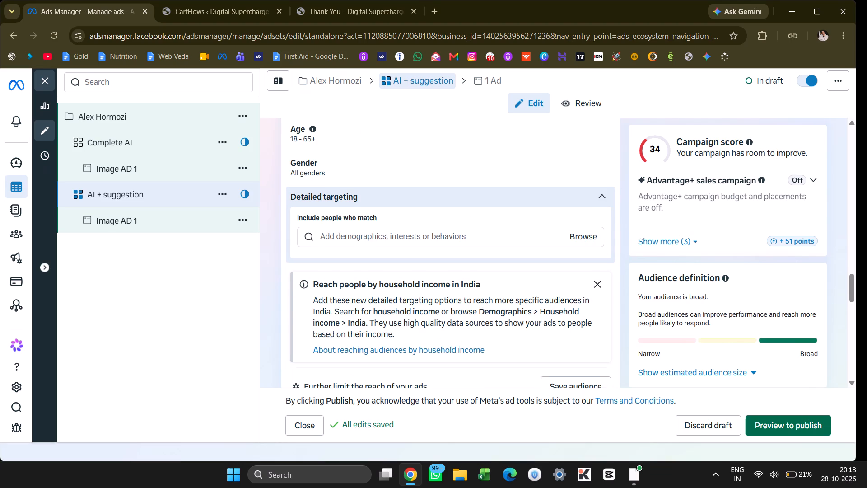
pyautogui.scroll(-1, 406, 296)
pyautogui.click(387, 224)
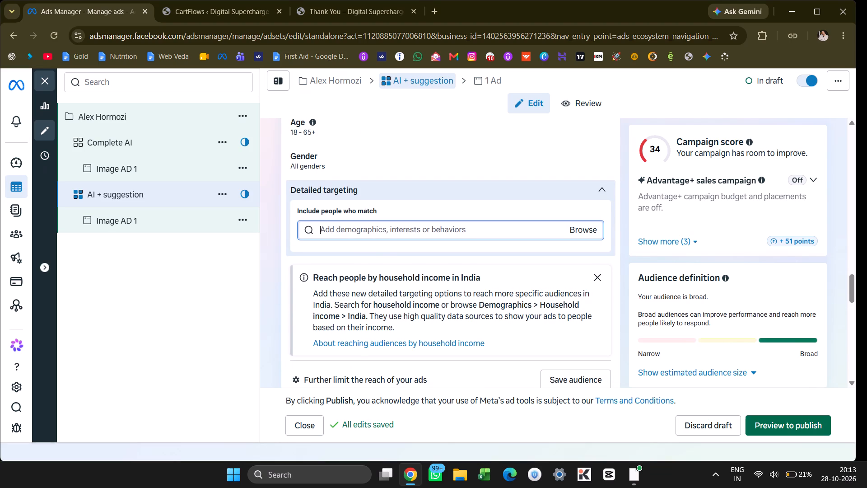
pyautogui.click(386, 232)
pyautogui.scroll(3, 386, 232)
pyautogui.scroll(-1, 386, 232)
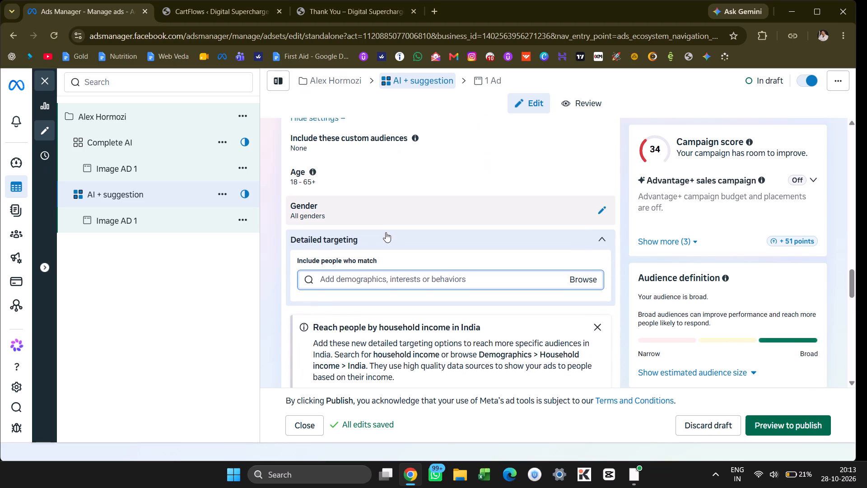
pyautogui.scroll(-3, 386, 232)
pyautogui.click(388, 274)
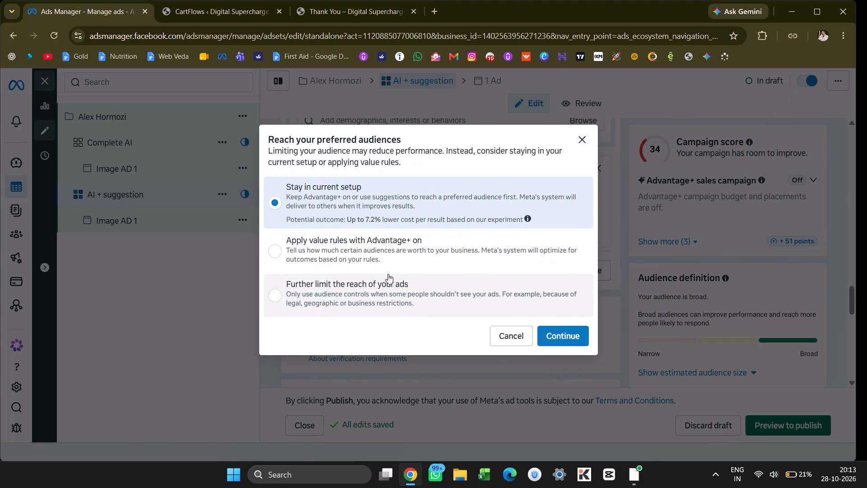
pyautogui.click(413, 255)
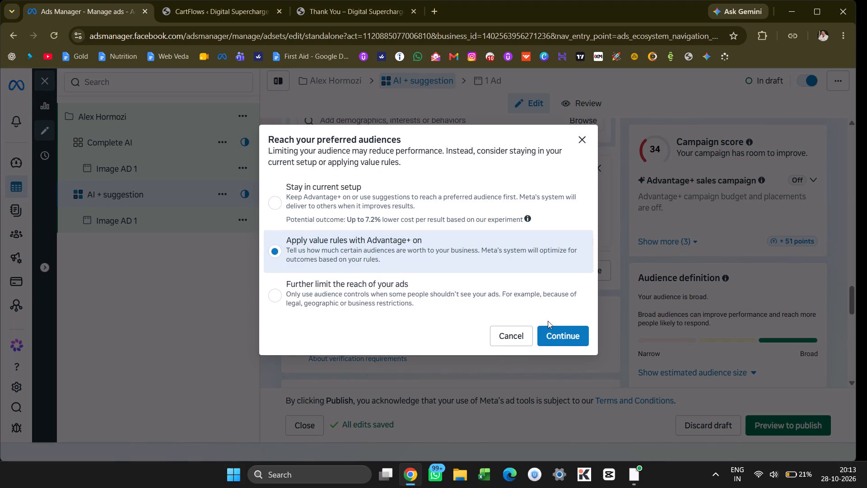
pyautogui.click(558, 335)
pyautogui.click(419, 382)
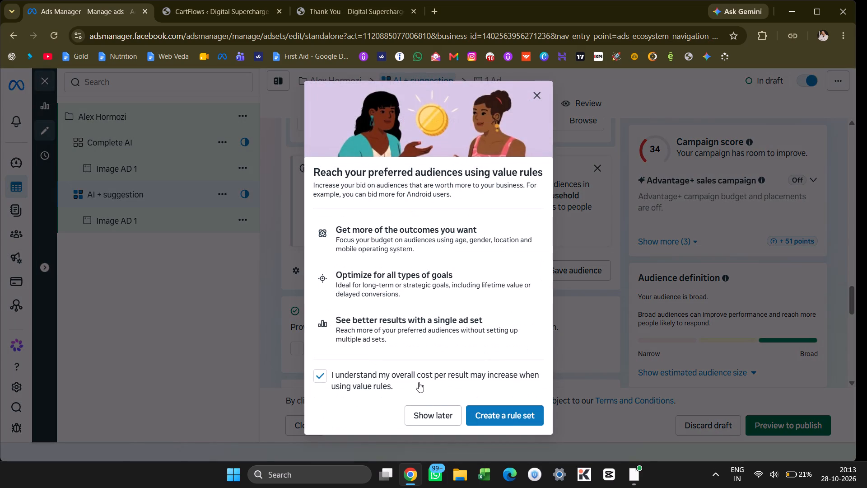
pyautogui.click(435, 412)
# Switch the AI + suggestion ad set's audience setup to Further limit the reach of your ads.
pyautogui.click(411, 274)
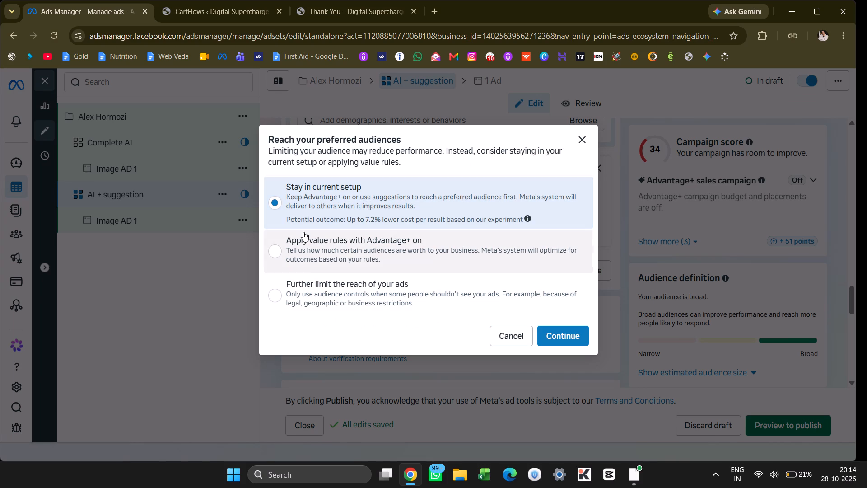
pyautogui.click(432, 274)
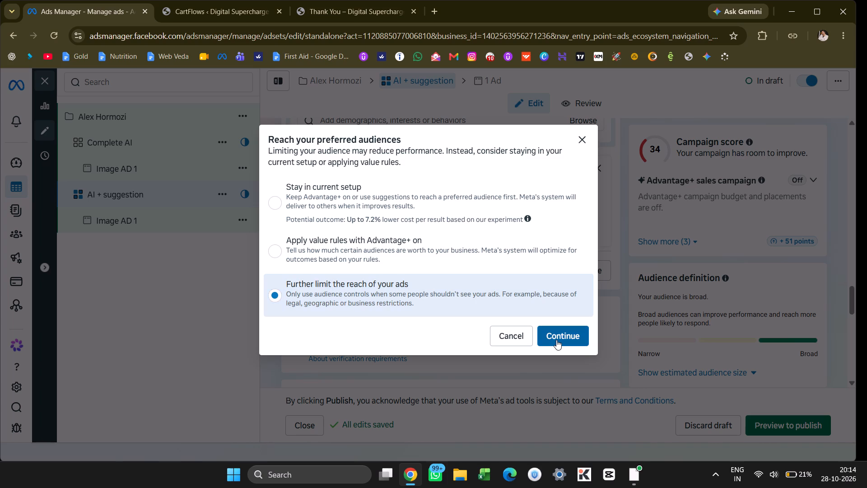
pyautogui.click(556, 340)
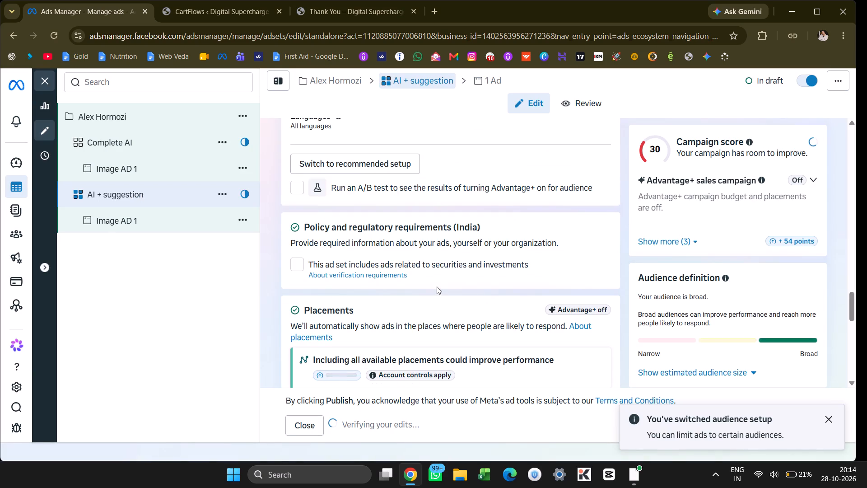
# Add the interests Business (business & finance) and Freelancer (careers) to the AI + suggestion ad set's detailed targeting.
pyautogui.scroll(5, 437, 286)
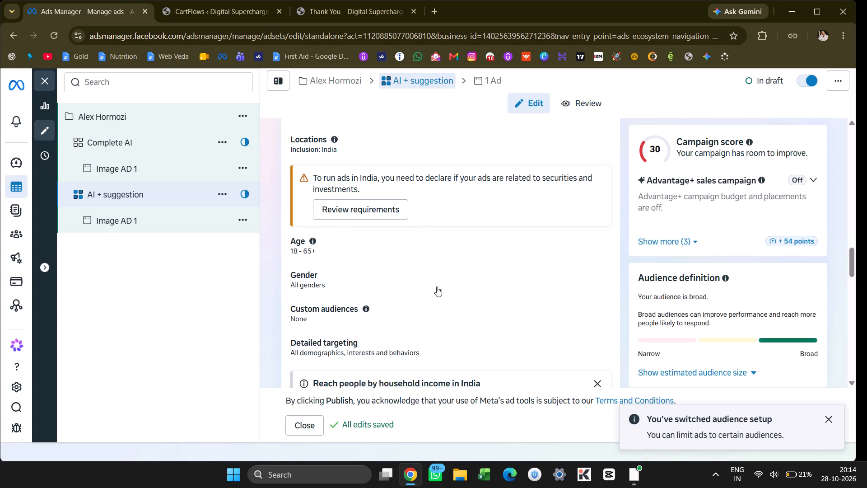
pyautogui.scroll(1, 437, 286)
pyautogui.scroll(-2, 437, 286)
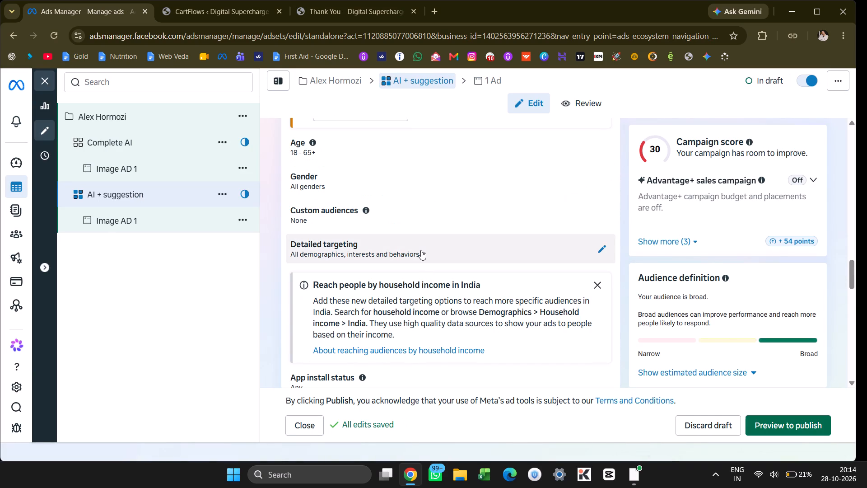
pyautogui.click(421, 250)
pyautogui.click(423, 291)
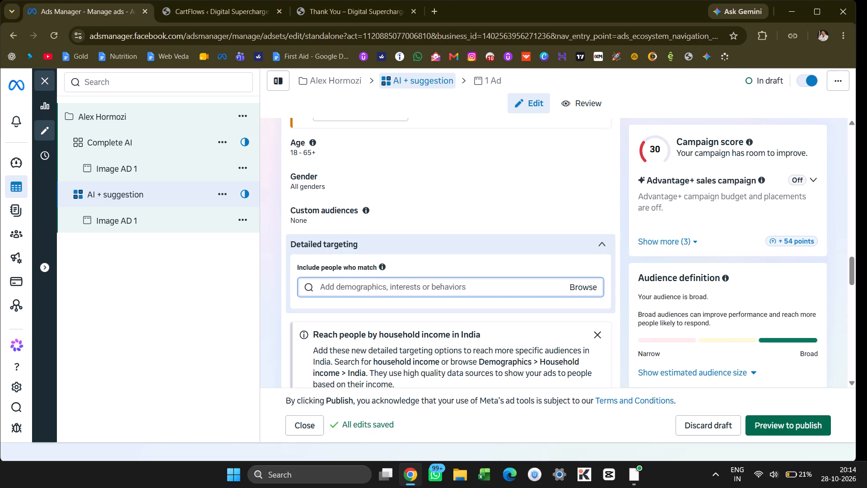
pyautogui.write('Business')
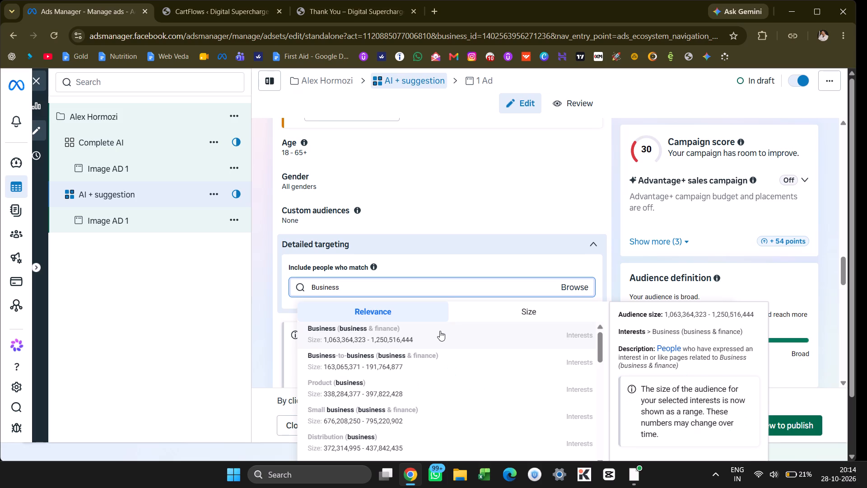
pyautogui.click(420, 336)
pyautogui.click(378, 340)
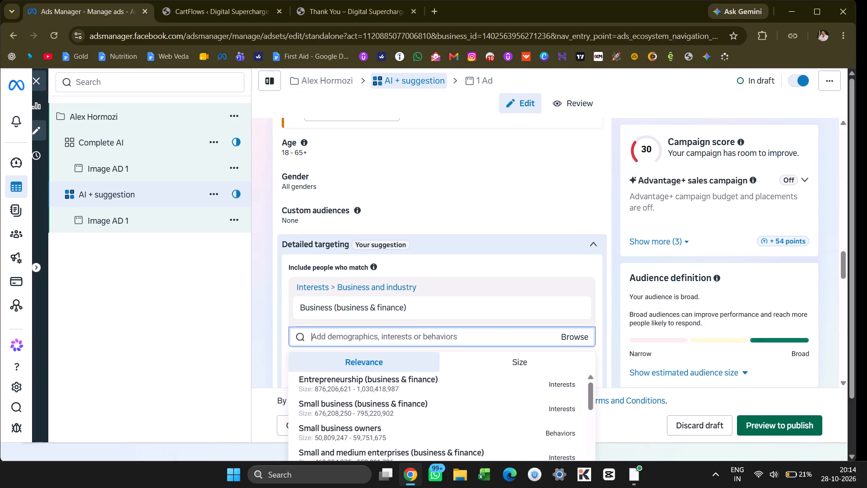
pyautogui.write('Freelancer')
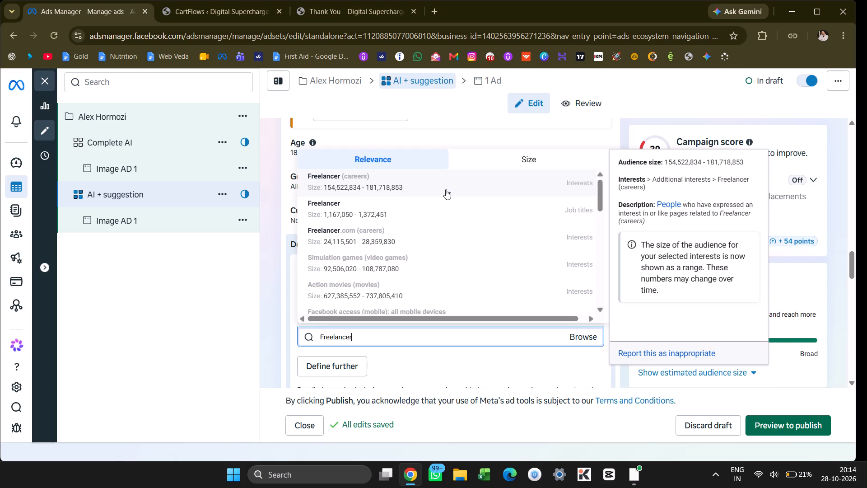
pyautogui.click(446, 189)
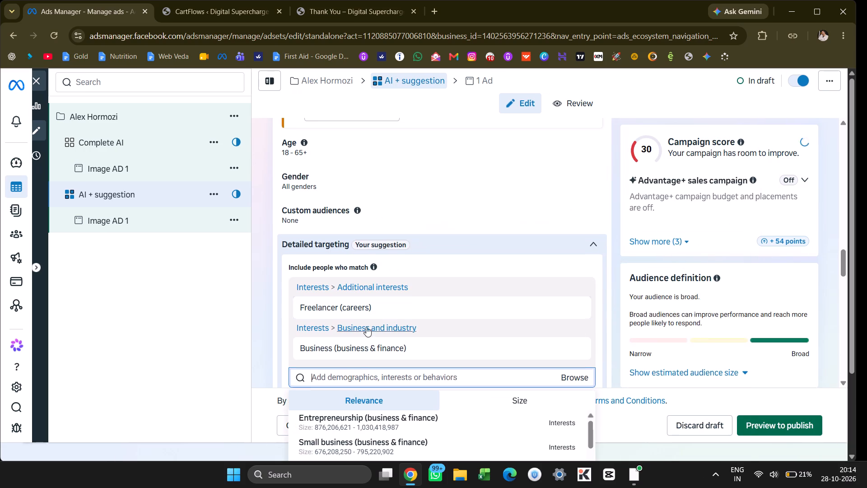
# Add the suggested interest Entrepreneurship (business & finance) to the ad set's detailed targeting.
pyautogui.scroll(-2, 356, 359)
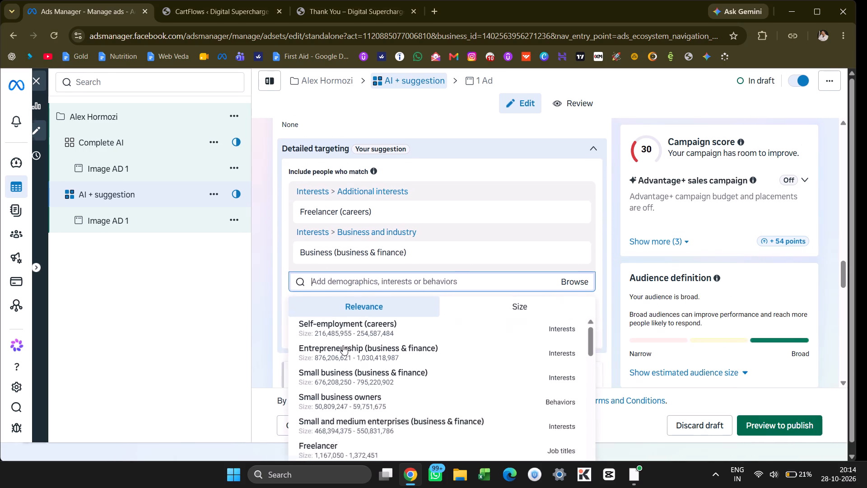
pyautogui.scroll(-1, 343, 345)
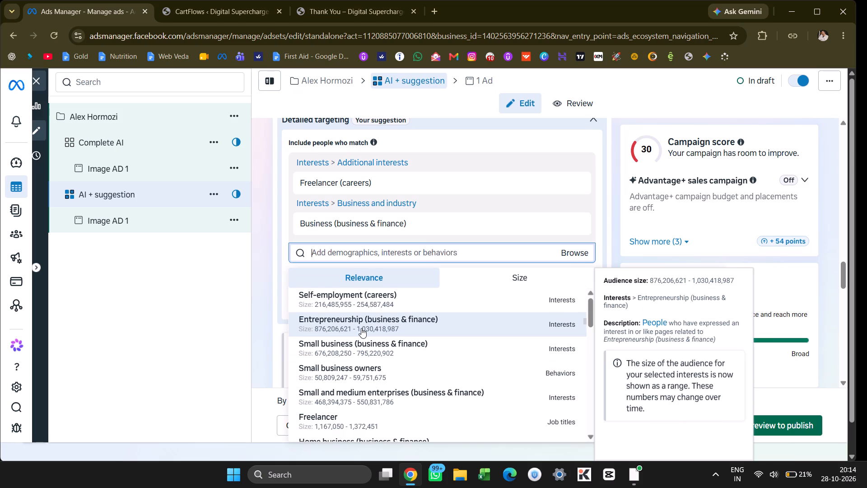
pyautogui.scroll(-1, 361, 328)
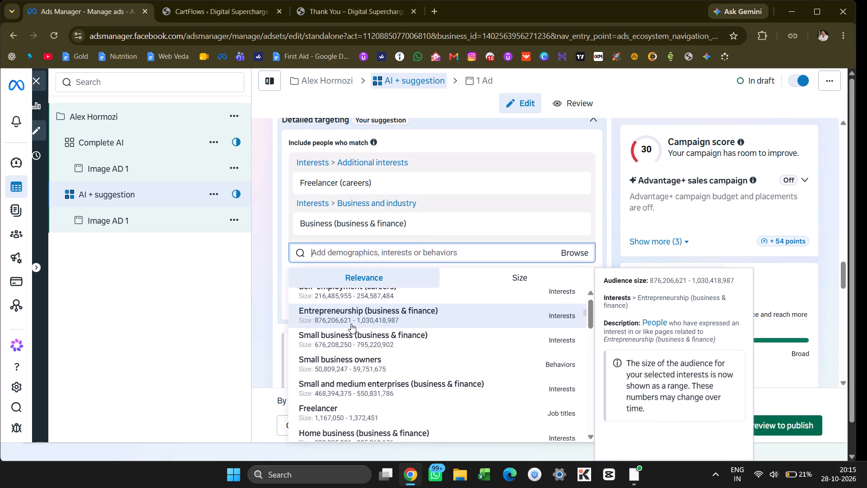
pyautogui.click(348, 322)
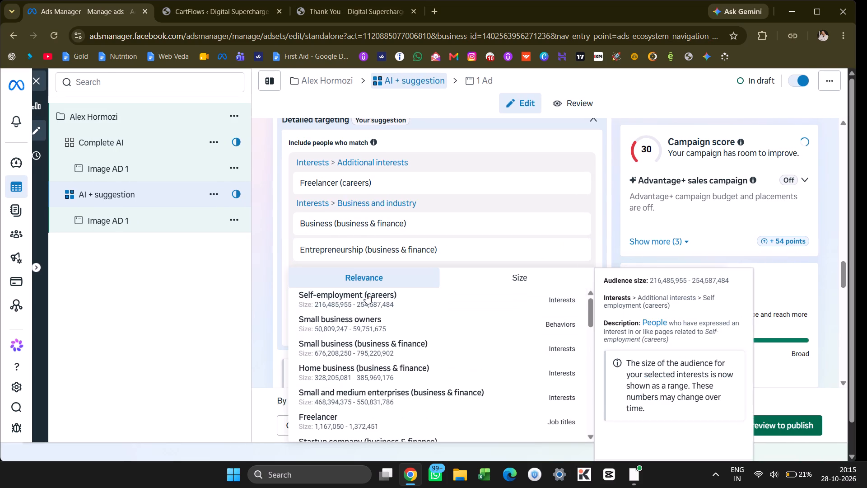
# Examine the suggested detailed targeting options for the AI + suggestion ad set.
pyautogui.scroll(-3, 367, 300)
pyautogui.scroll(-2, 369, 244)
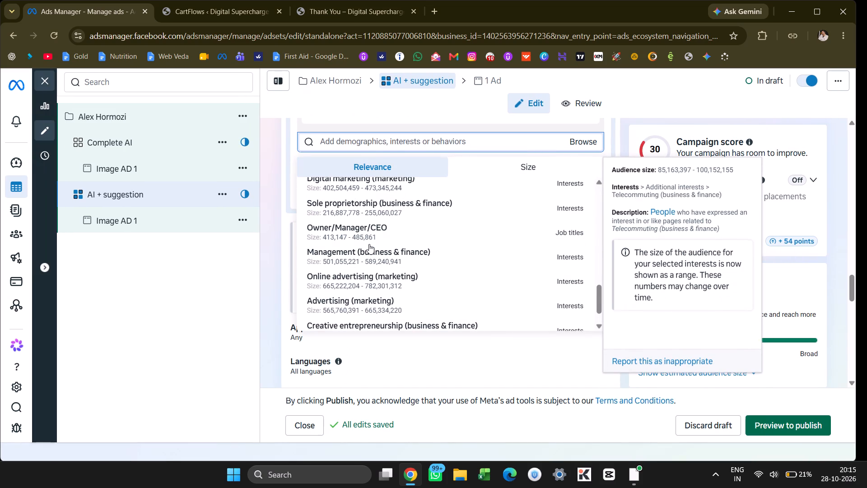
pyautogui.scroll(-2, 369, 244)
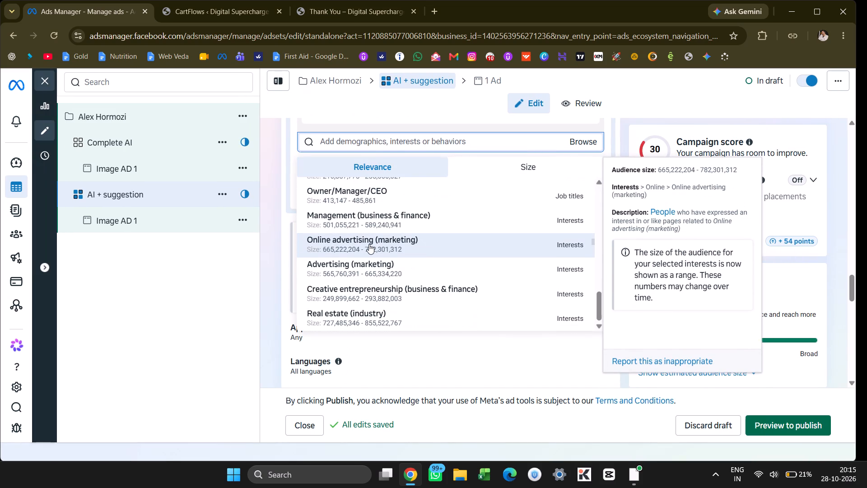
pyautogui.scroll(-1, 369, 244)
pyautogui.scroll(7, 369, 244)
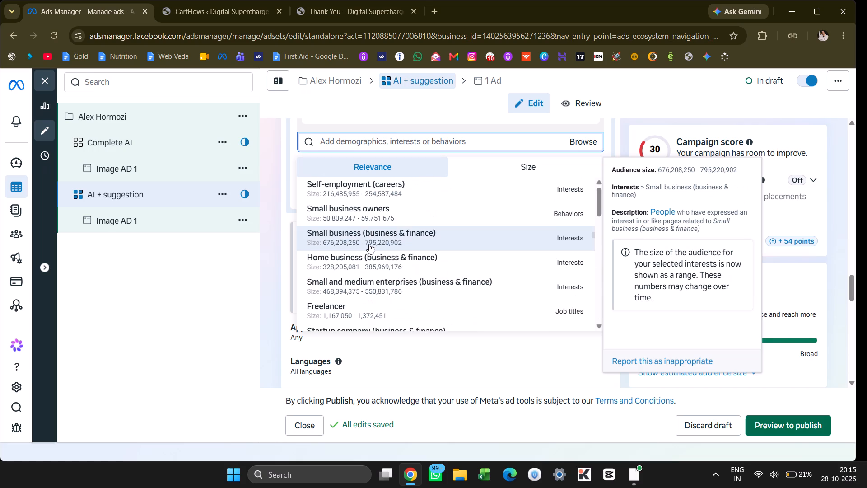
# Search detailed targeting for Sales and add the Sales demographic from Work > Industries to the AI + suggestion ad set.
pyautogui.click(370, 144)
pyautogui.write('Sales')
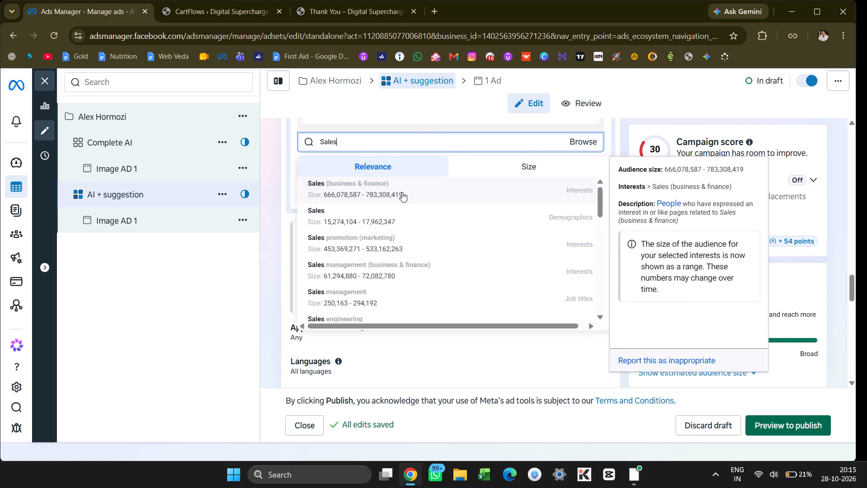
pyautogui.click(403, 226)
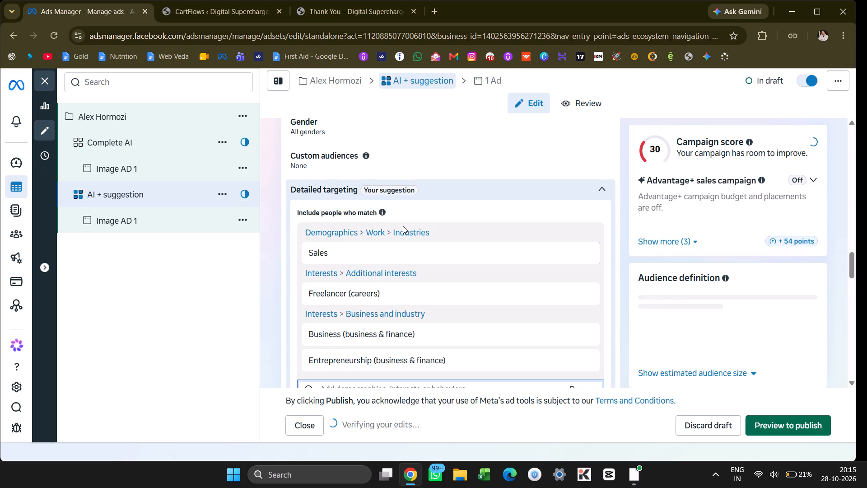
# Look through the remaining suggested demographics, interests and job titles for the ad set's detailed targeting, and close the suggestions.
pyautogui.scroll(-1, 403, 226)
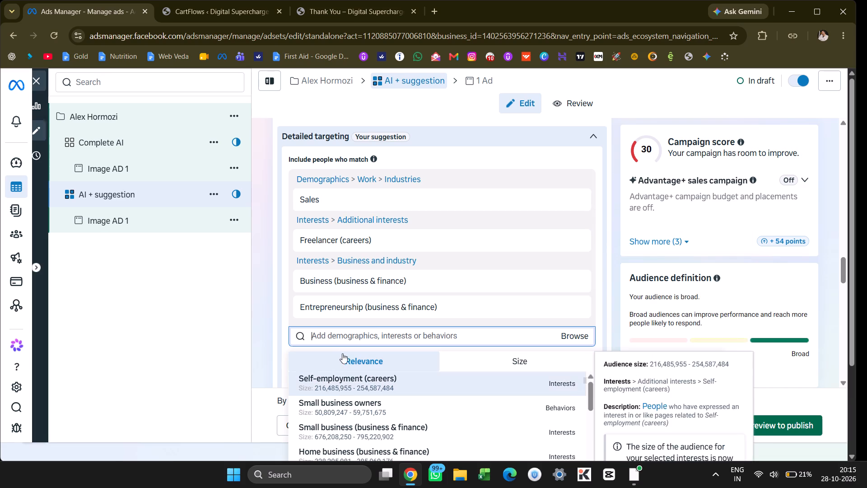
pyautogui.scroll(-2, 350, 375)
pyautogui.scroll(-1, 404, 325)
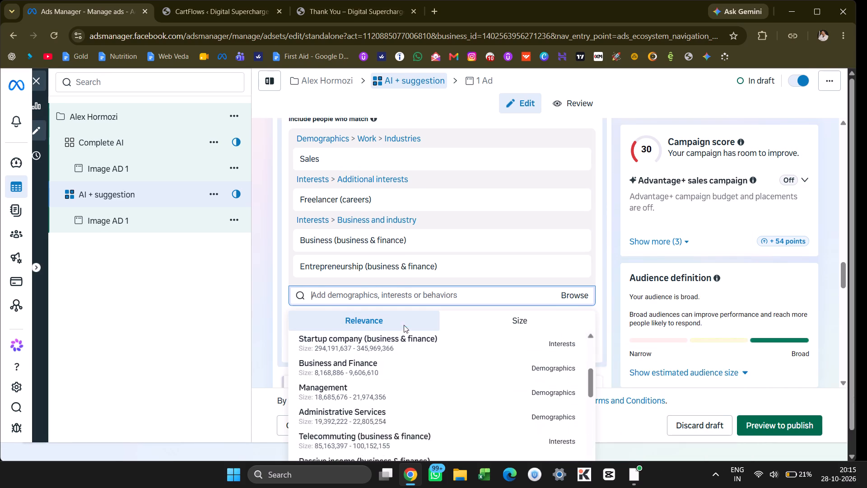
pyautogui.scroll(-3, 404, 325)
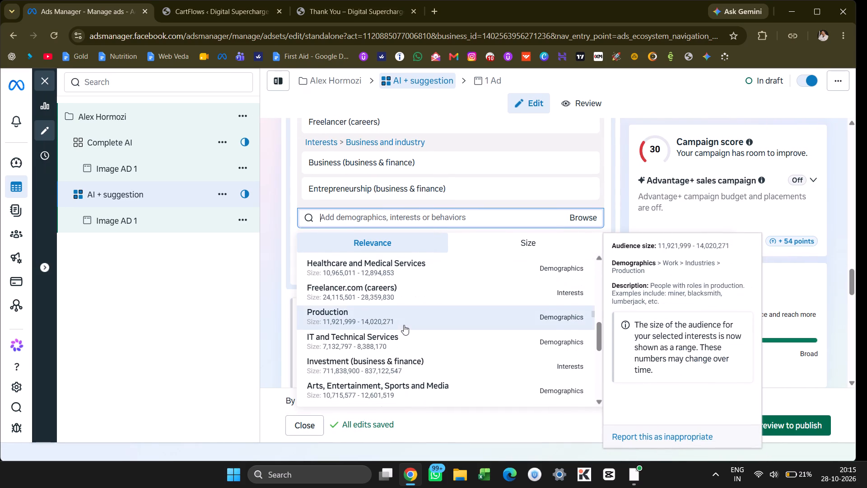
pyautogui.scroll(1, 404, 325)
pyautogui.scroll(-2, 404, 325)
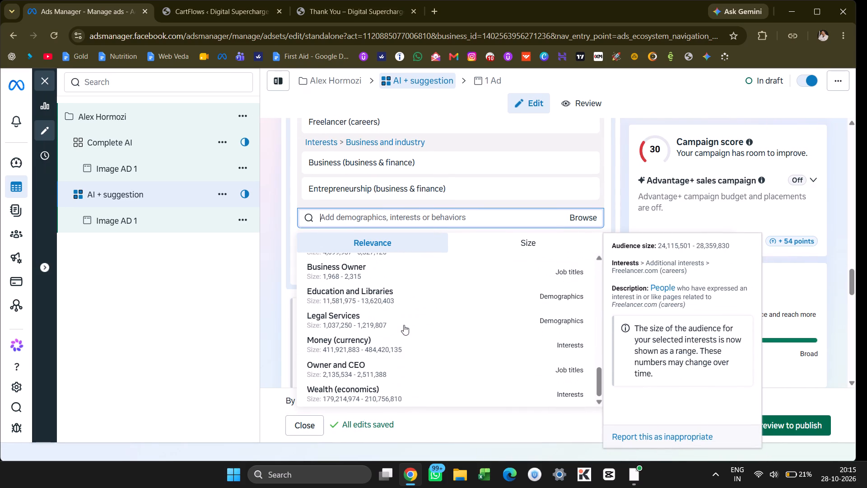
pyautogui.click(292, 213)
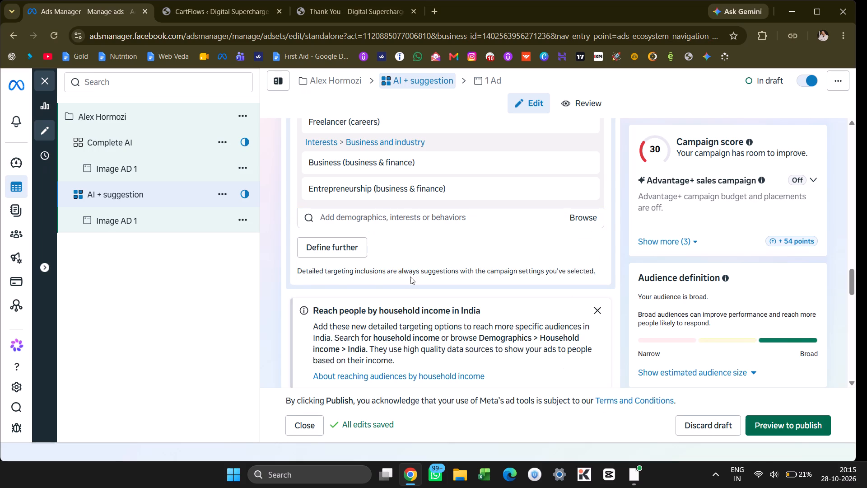
# Review the AI + suggestion ad set's detailed targeting, placements, budget and schedule, and conversion settings.
pyautogui.scroll(2, 410, 277)
pyautogui.scroll(-1, 410, 277)
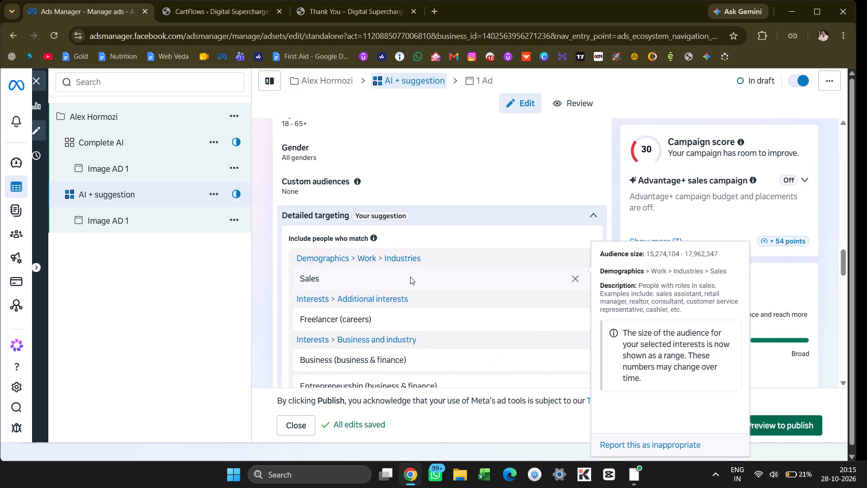
pyautogui.scroll(-3, 410, 277)
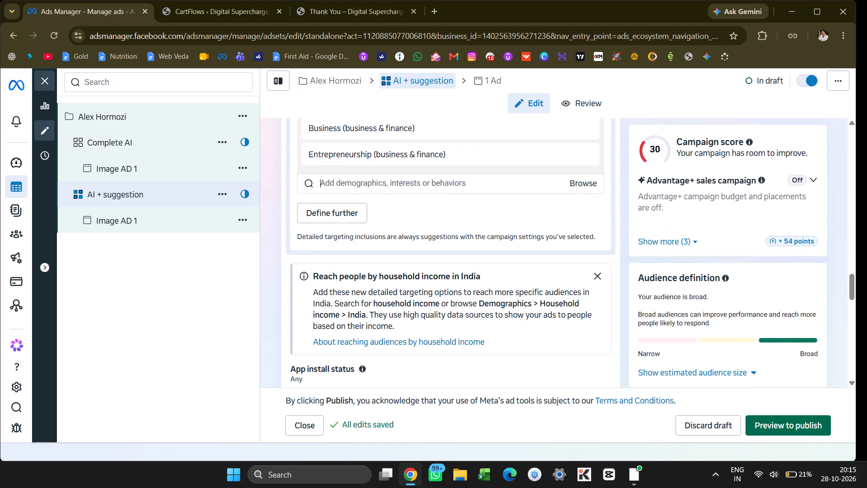
pyautogui.scroll(-5, 410, 277)
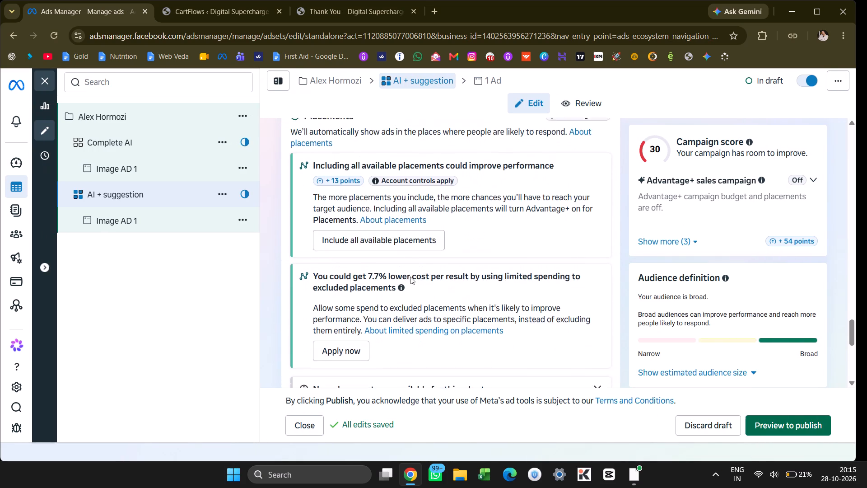
pyautogui.scroll(-3, 410, 277)
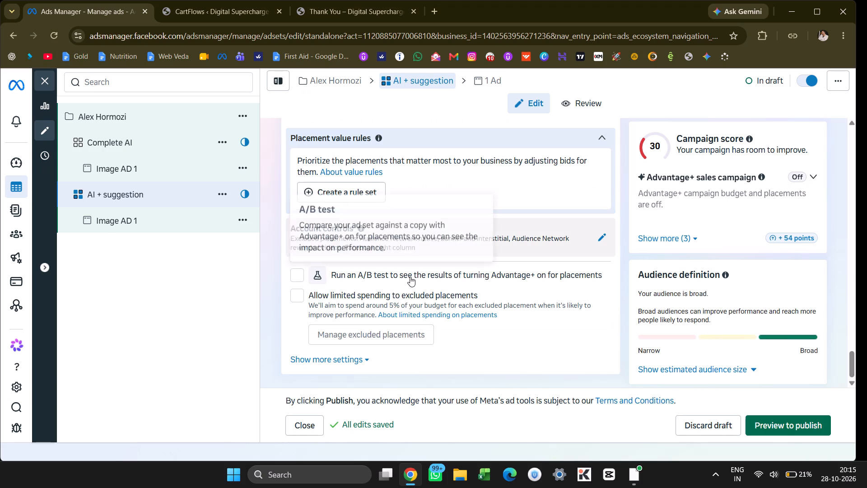
pyautogui.scroll(10, 410, 277)
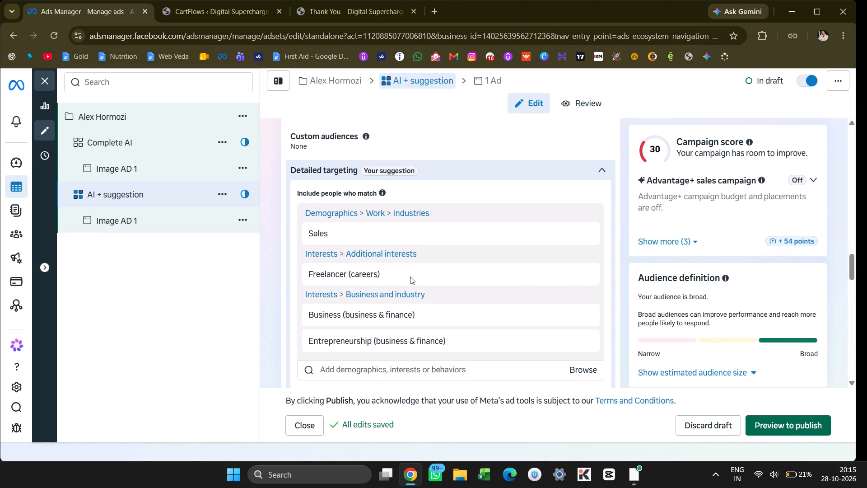
pyautogui.scroll(5, 410, 277)
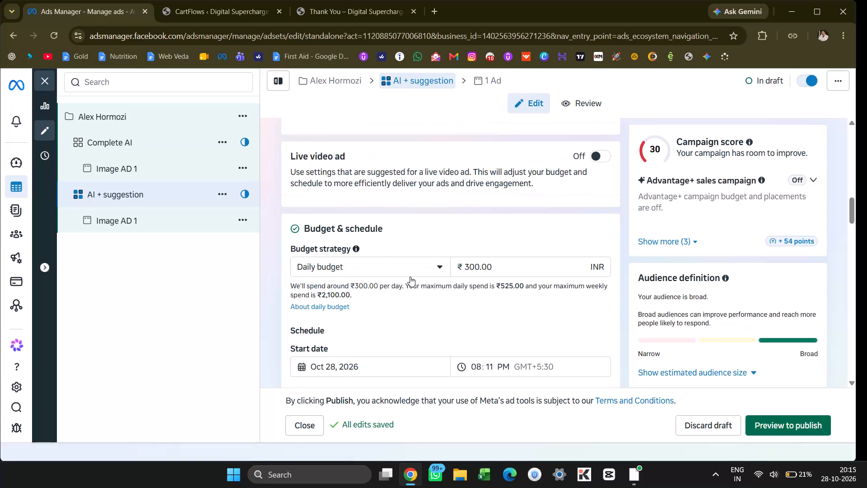
pyautogui.scroll(4, 410, 277)
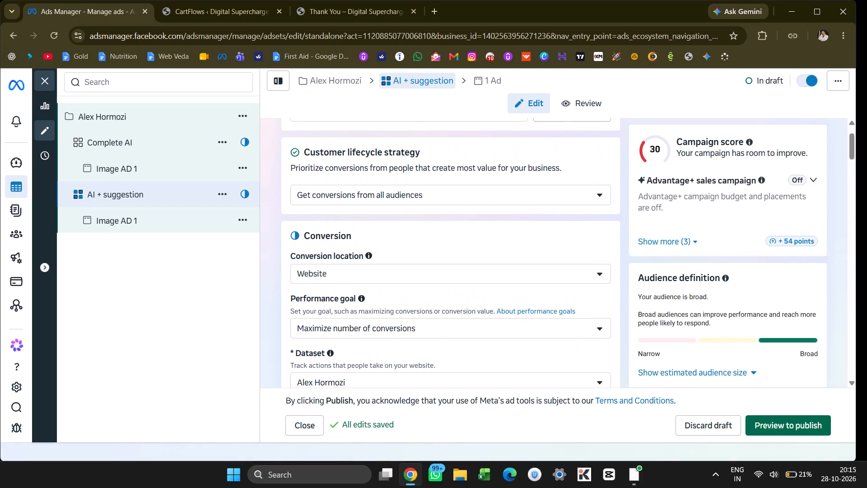
pyautogui.scroll(4, 410, 277)
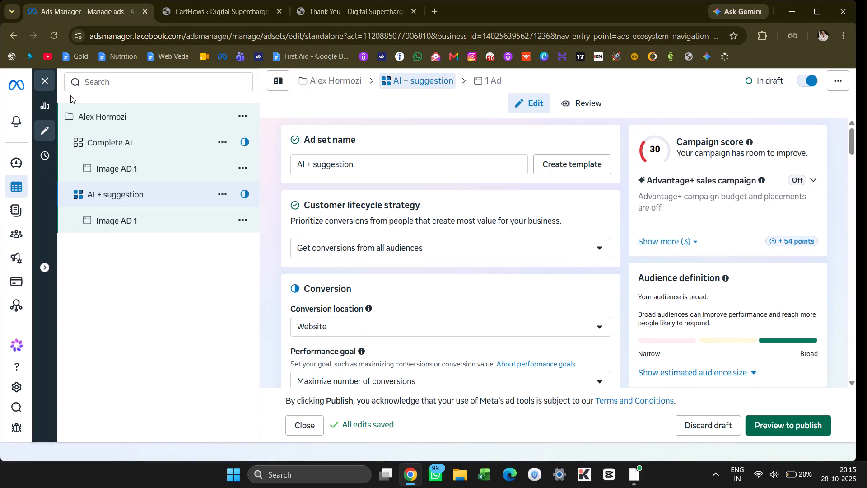
# Close the ad set editor without publishing the drafts, choosing Don't show this again for the publish reminder.
pyautogui.click(54, 84)
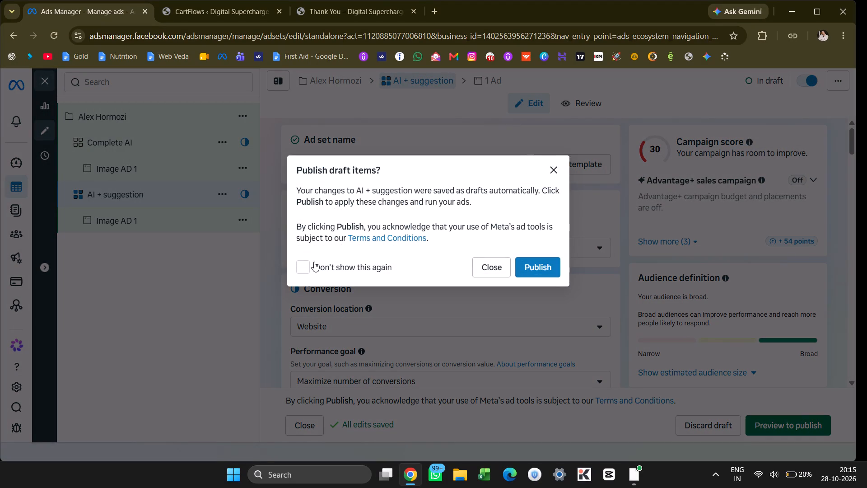
pyautogui.click(314, 262)
pyautogui.click(494, 262)
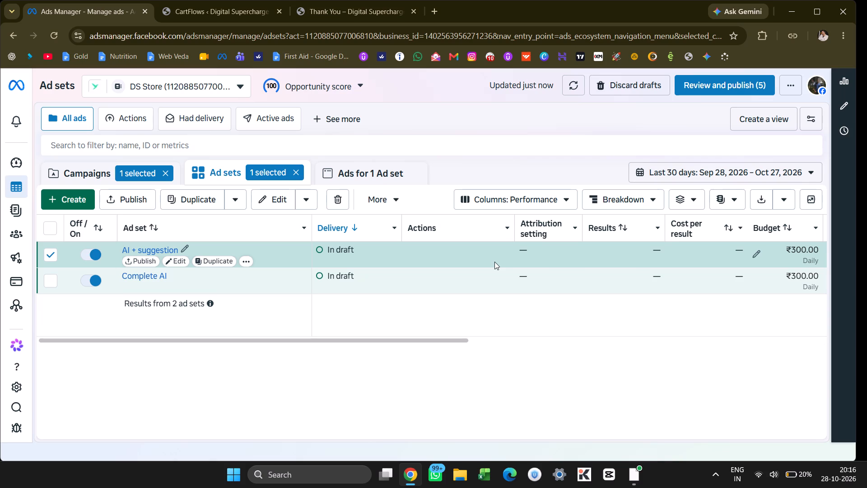
# Open the ad account's Billing & payments page.
pyautogui.click(0, 279)
pyautogui.click(11, 286)
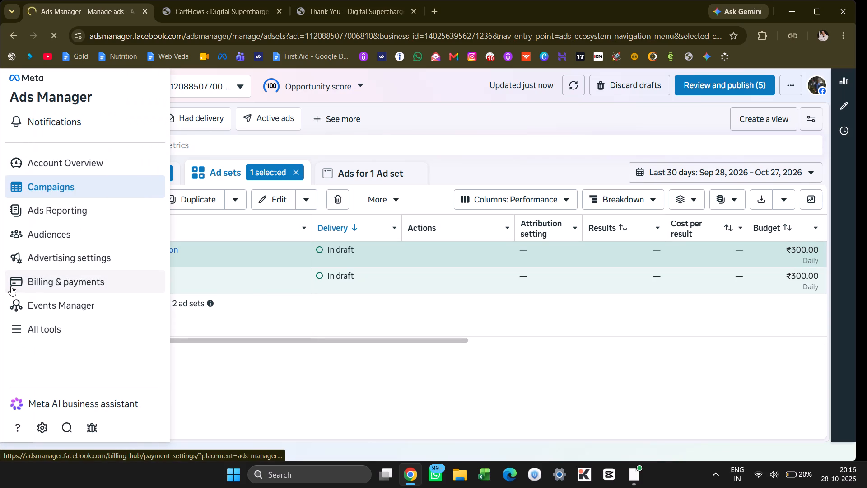
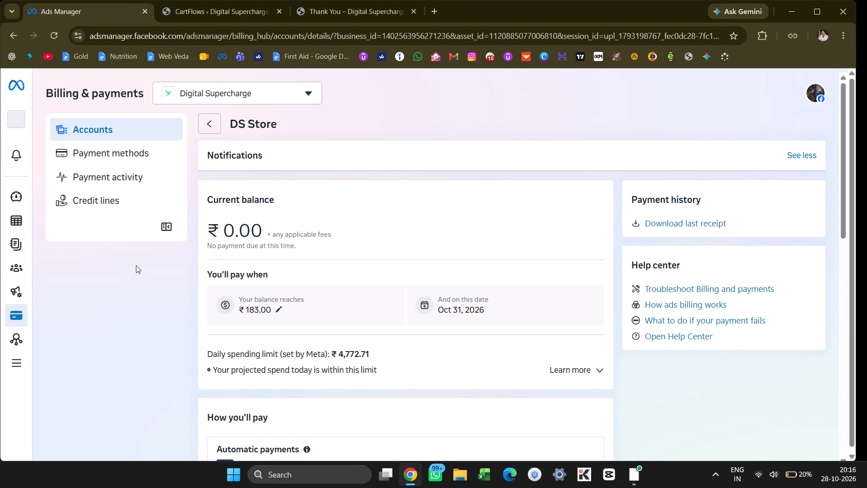
# Review the DS Store account's balance, payment activity, business info and notifications on the Billing & payments page.
pyautogui.scroll(-4, 136, 265)
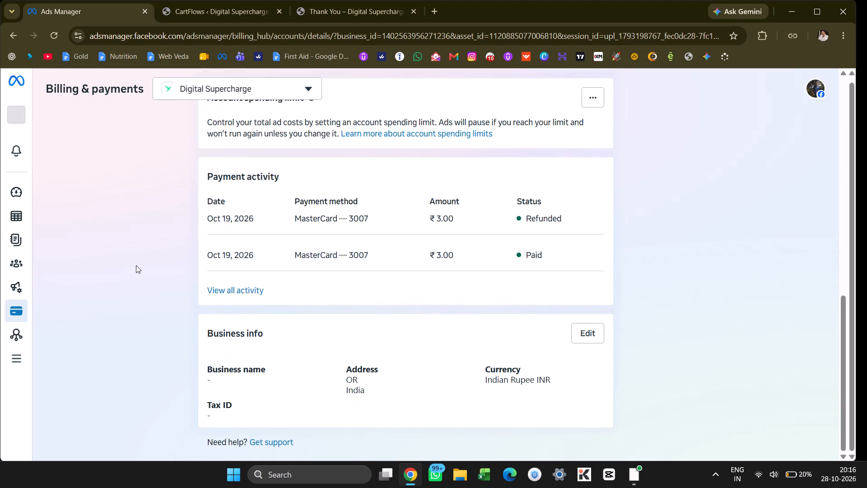
pyautogui.scroll(12, 136, 265)
pyautogui.click(20, 366)
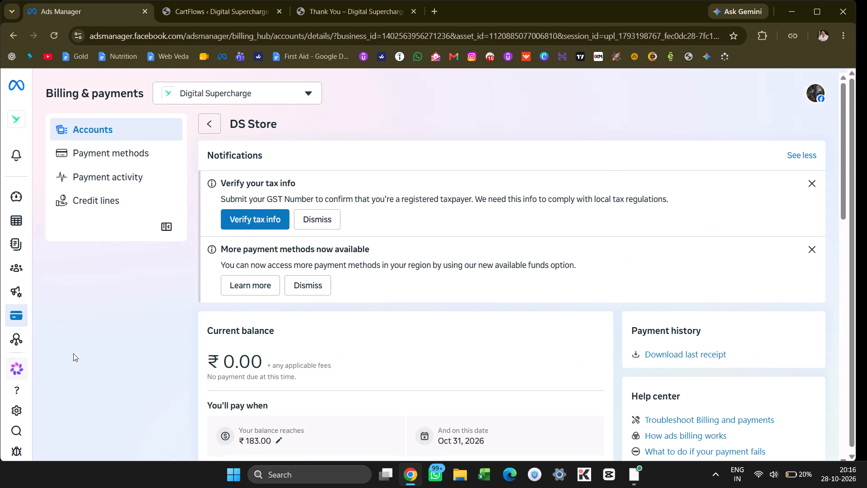
pyautogui.click(124, 310)
pyautogui.scroll(1, 124, 310)
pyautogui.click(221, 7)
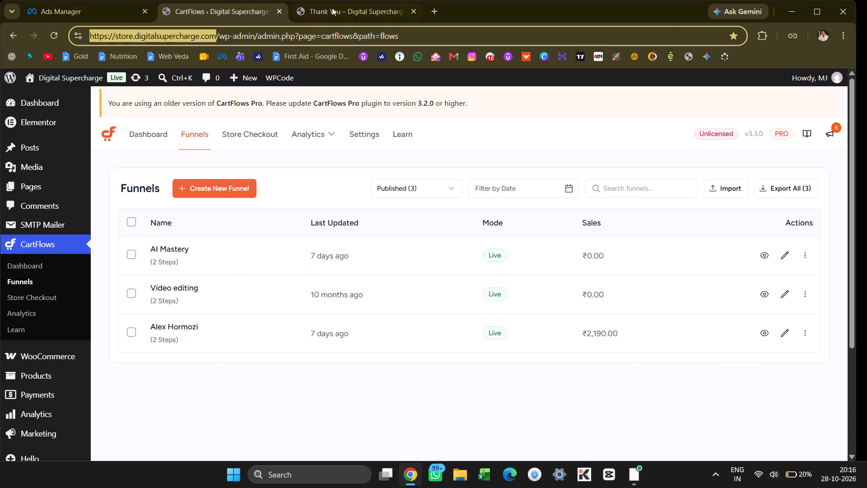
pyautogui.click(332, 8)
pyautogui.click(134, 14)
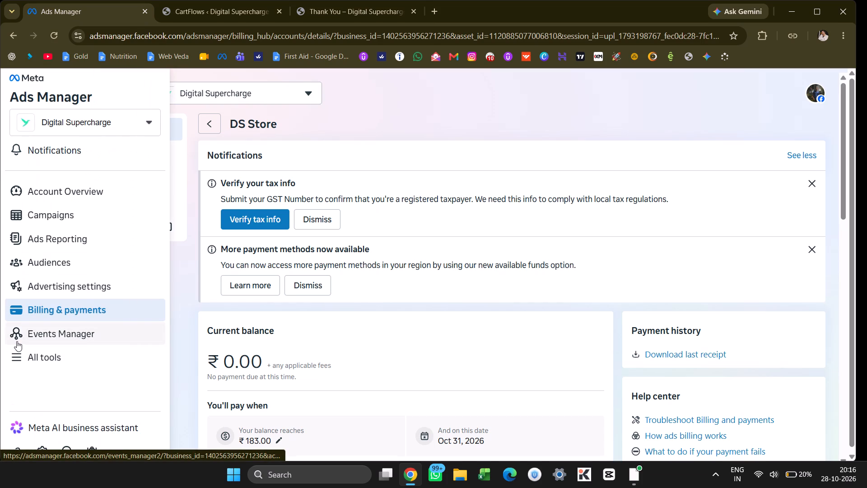
# Open the Alex Hormozi dataset in Events Manager and examine its event activity chart and events list.
pyautogui.click(17, 340)
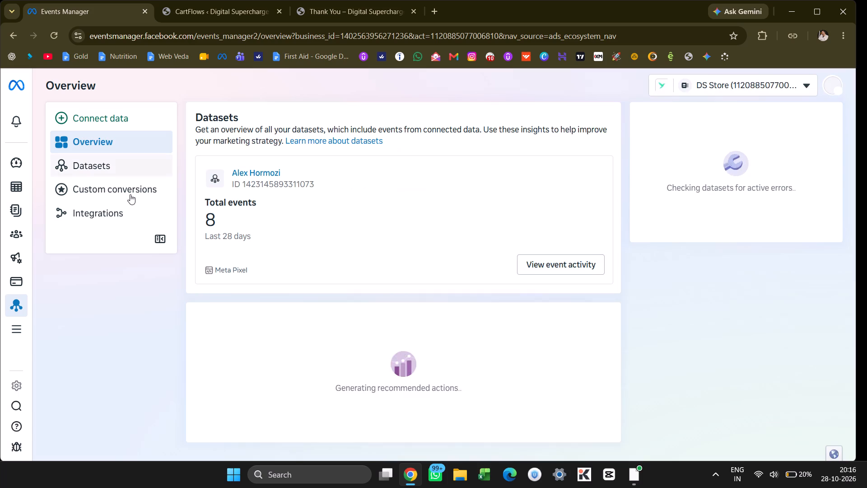
pyautogui.click(130, 170)
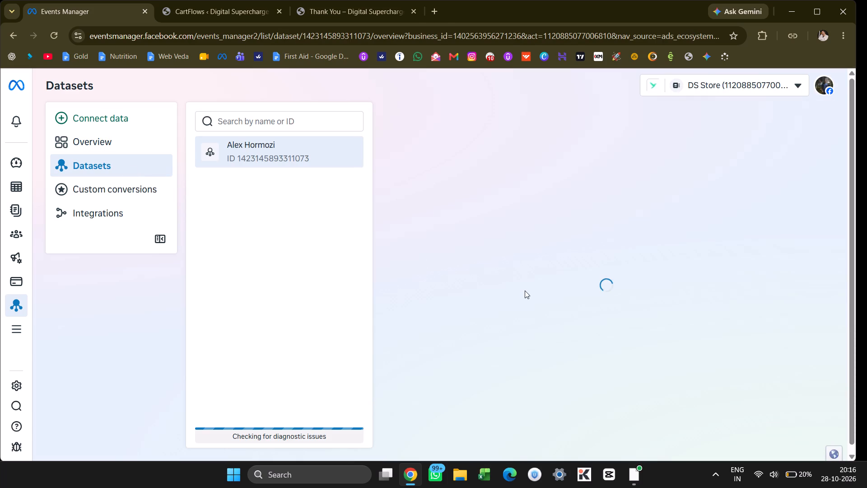
pyautogui.scroll(-6, 525, 291)
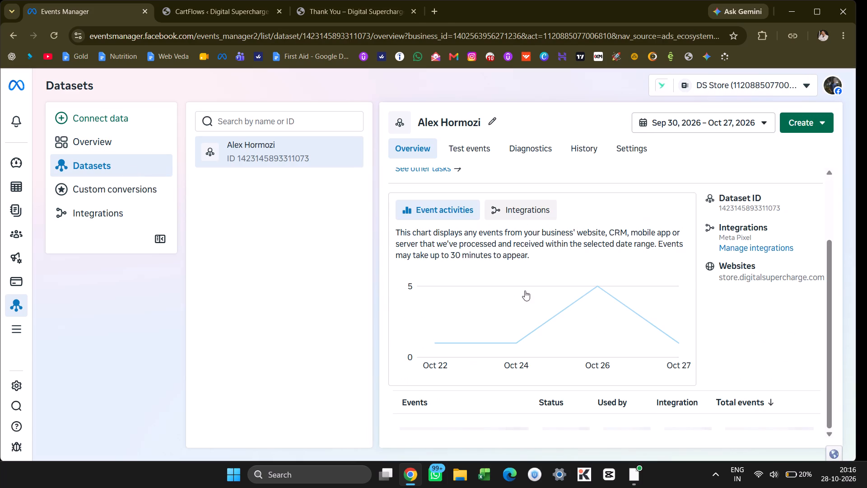
pyautogui.scroll(-5, 487, 361)
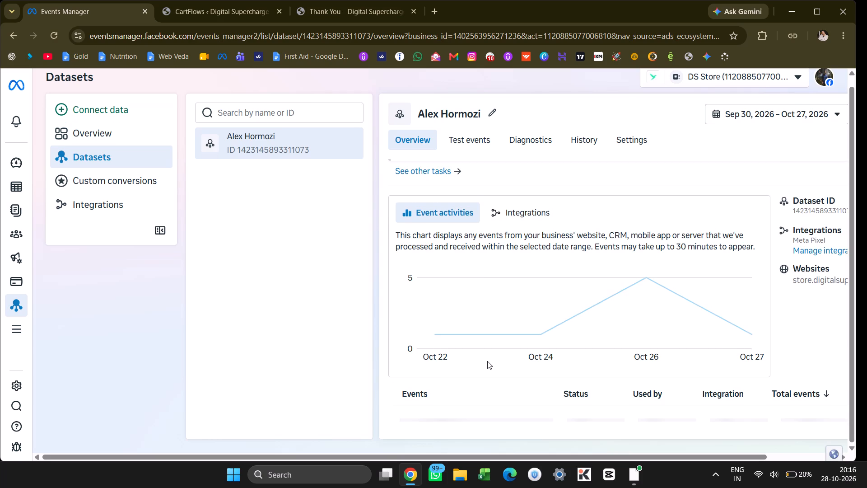
pyautogui.scroll(-4, 487, 361)
pyautogui.hscroll(-3, 487, 361)
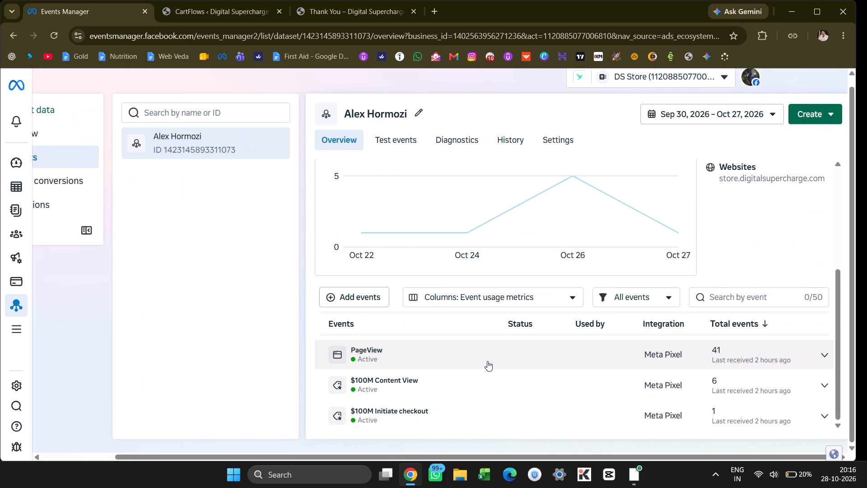
pyautogui.scroll(-1, 487, 361)
pyautogui.scroll(4, 487, 361)
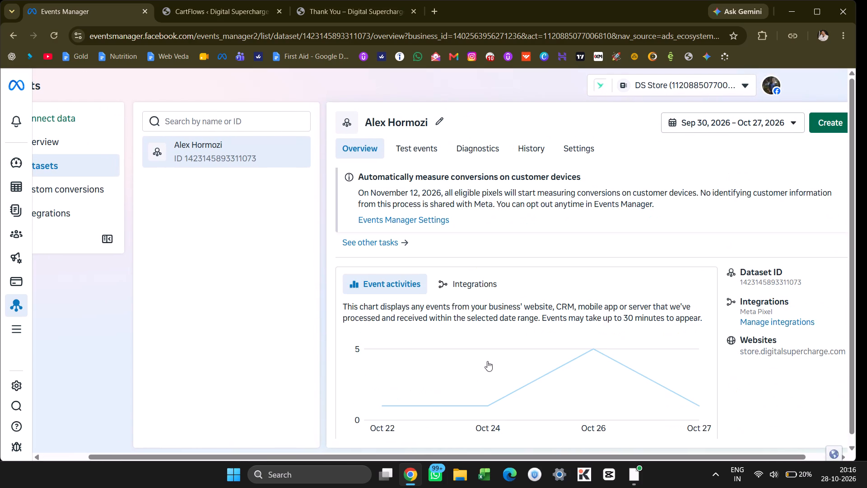
pyautogui.scroll(2, 487, 361)
# Reload the store's Thank you page and close the CartFlows funnels page.
pyautogui.click(348, 6)
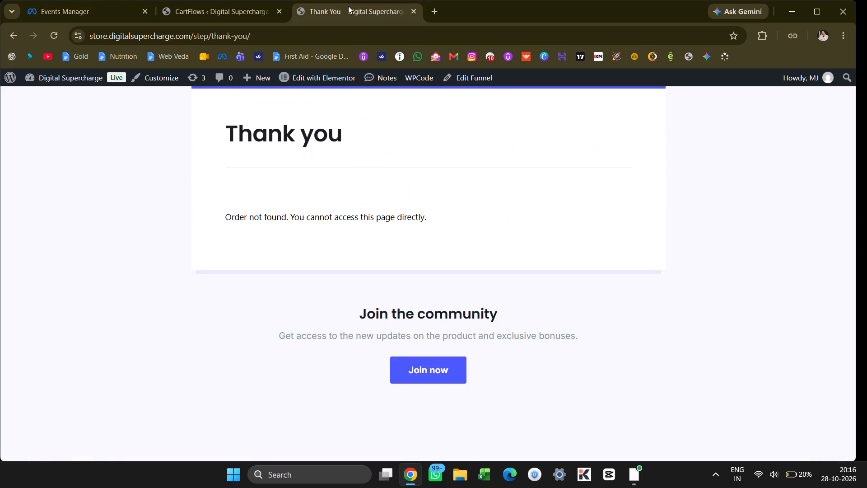
pyautogui.click(232, 17)
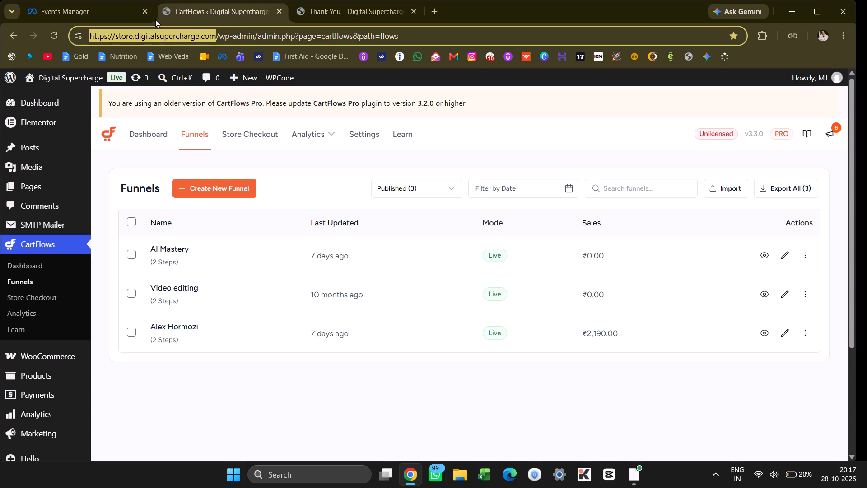
pyautogui.click(343, 2)
pyautogui.click(345, 14)
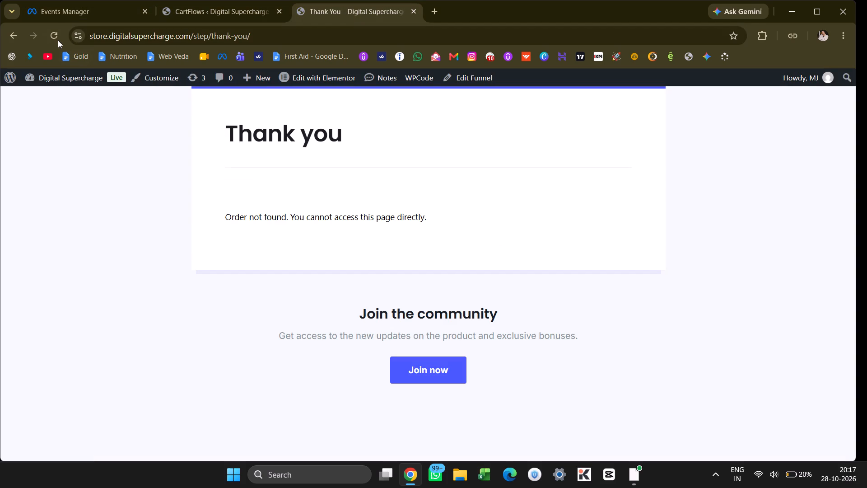
pyautogui.click(58, 40)
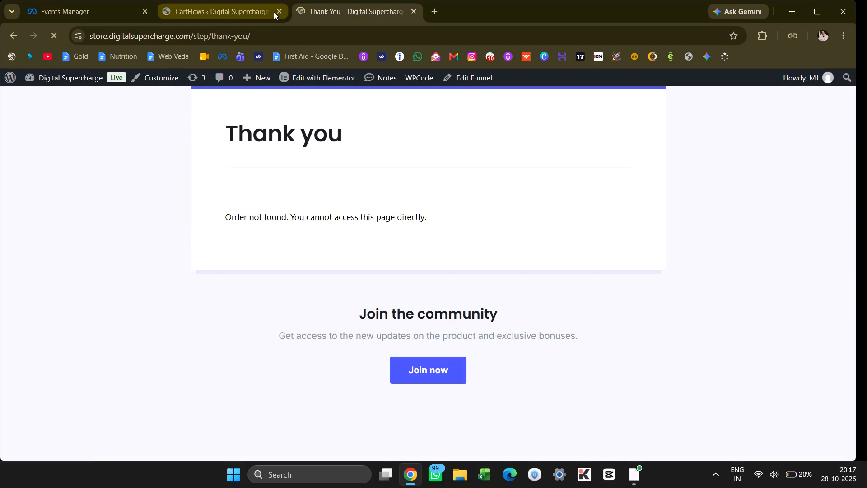
pyautogui.click(276, 12)
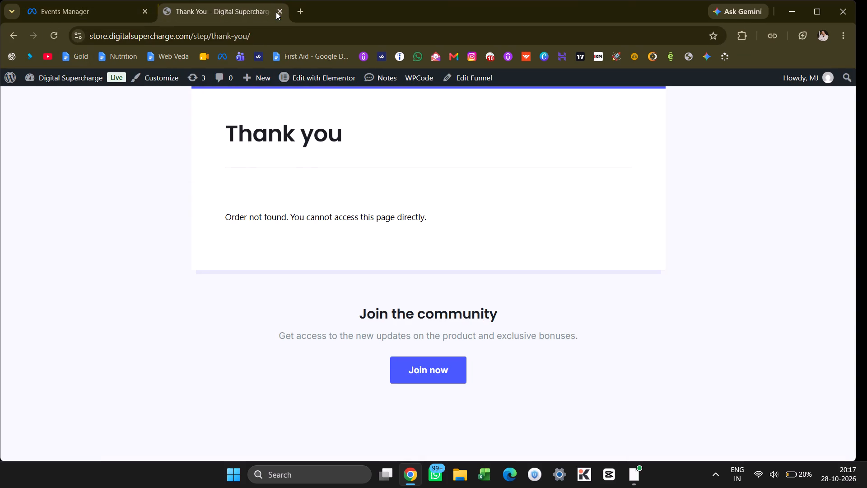
# Recheck the Alex Hormozi dataset's events list and close Events Manager.
pyautogui.click(98, 22)
pyautogui.scroll(-3, 419, 292)
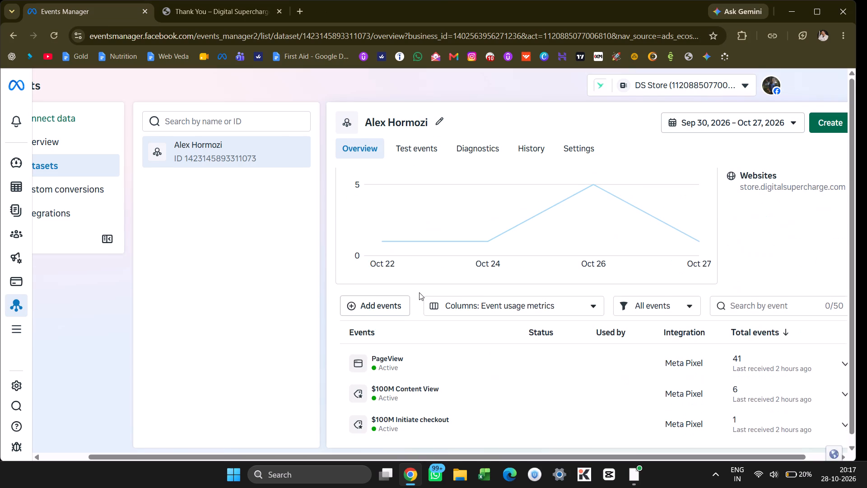
pyautogui.scroll(-1, 419, 292)
pyautogui.hscroll(-3, 419, 292)
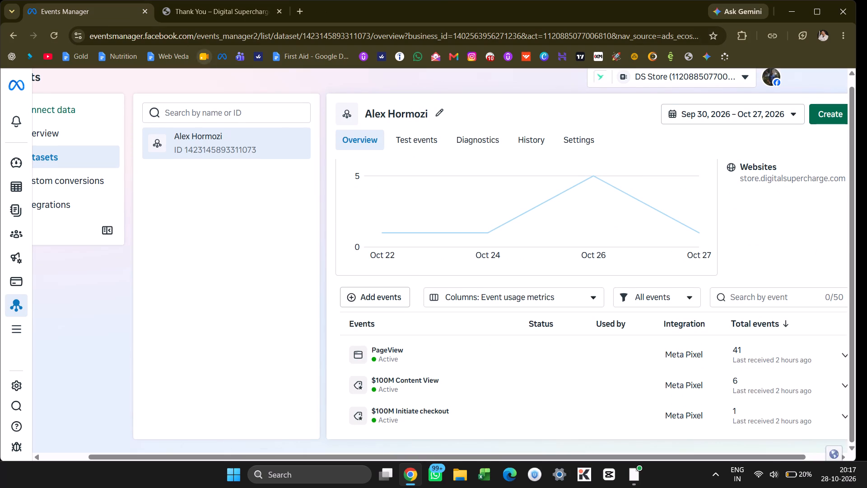
pyautogui.click(145, 14)
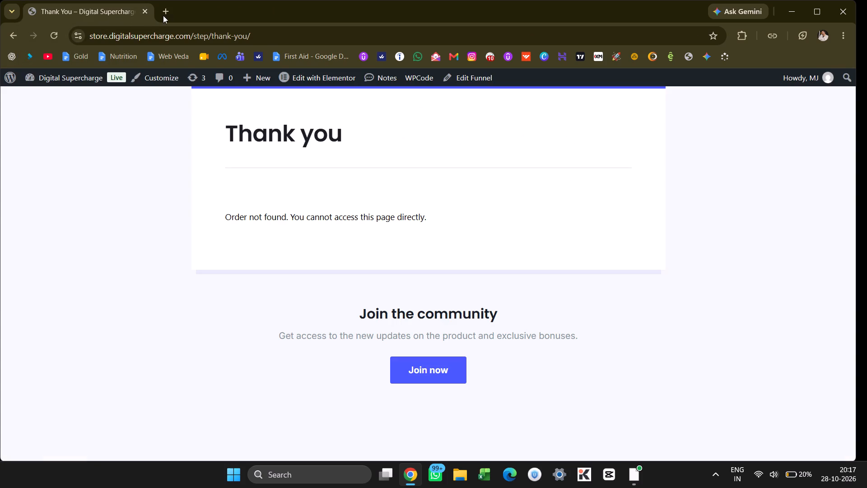
# Open YouTube in a new tab and close the store's Thank you page.
pyautogui.click(163, 14)
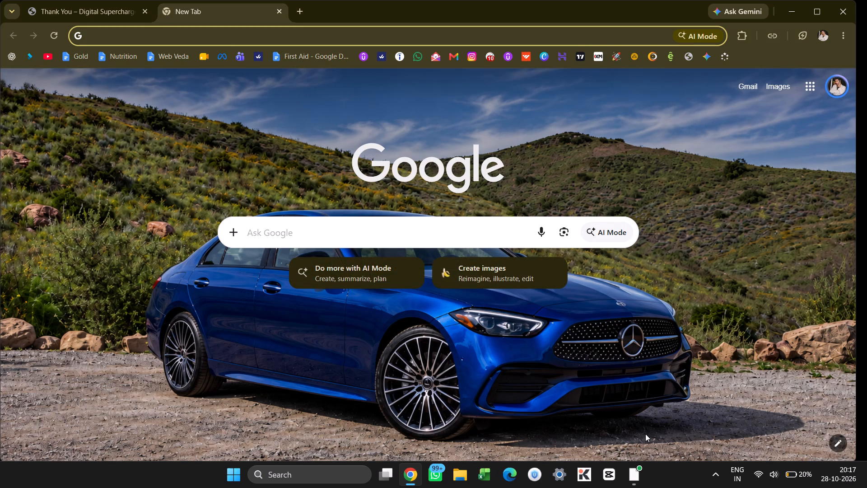
pyautogui.click(48, 60)
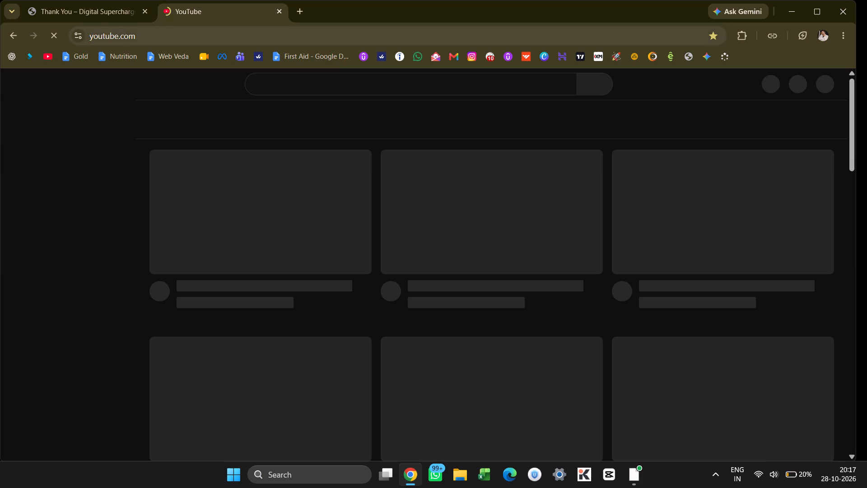
pyautogui.click(144, 11)
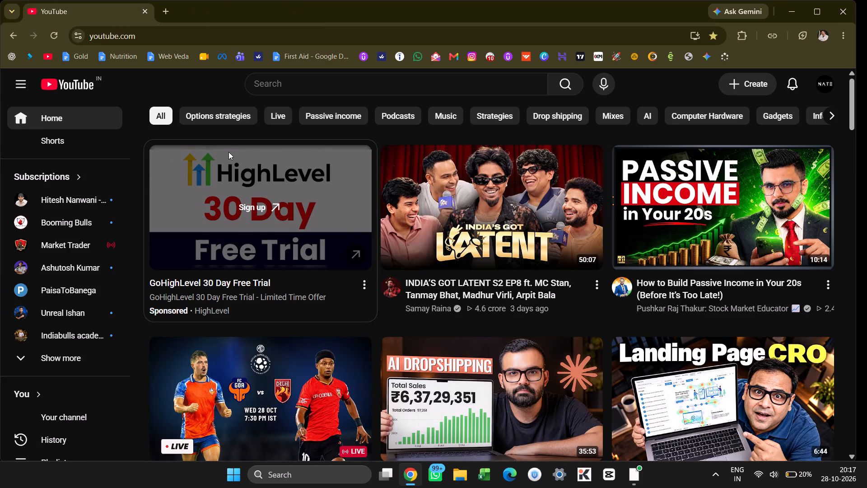
# Play the video "How to Build Passive Income in Your 20s (Before It's Too Late!)" and skip its ad.
pyautogui.scroll(-1, 485, 85)
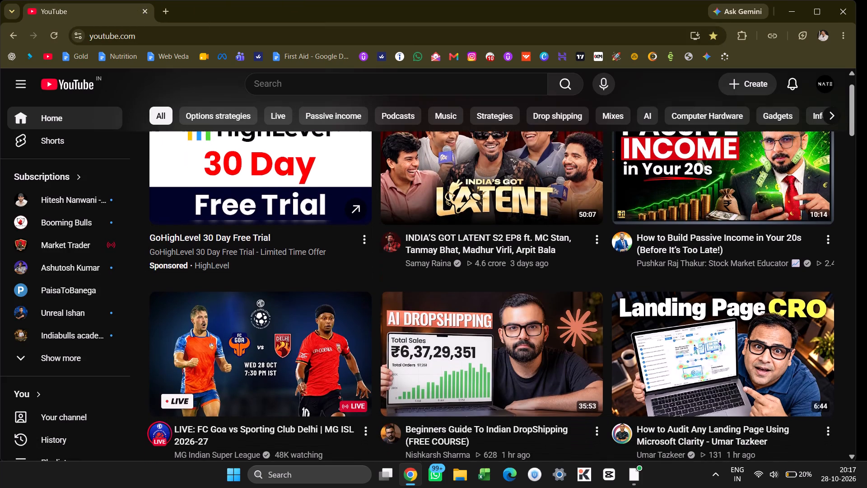
pyautogui.click(688, 199)
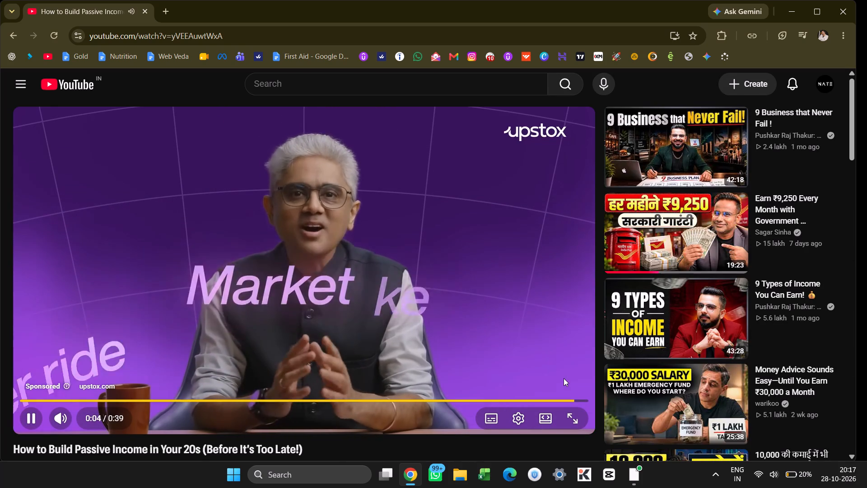
pyautogui.click(564, 378)
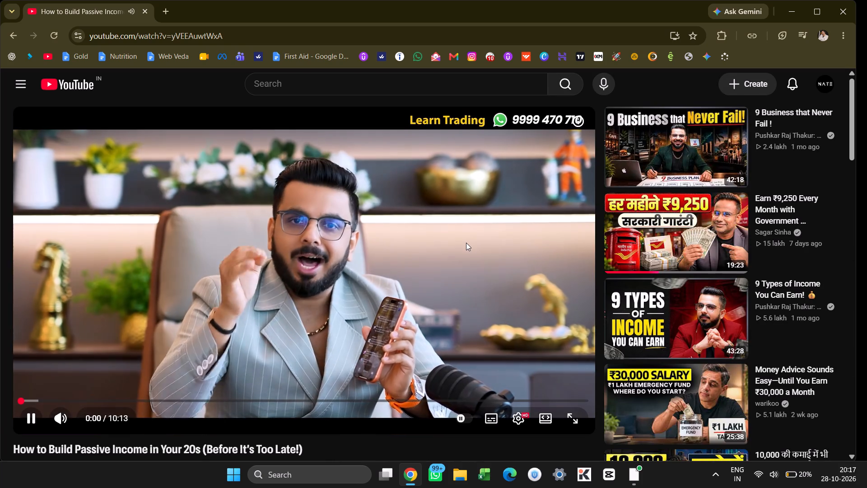
# Lower the system volume to about half.
pyautogui.click(774, 479)
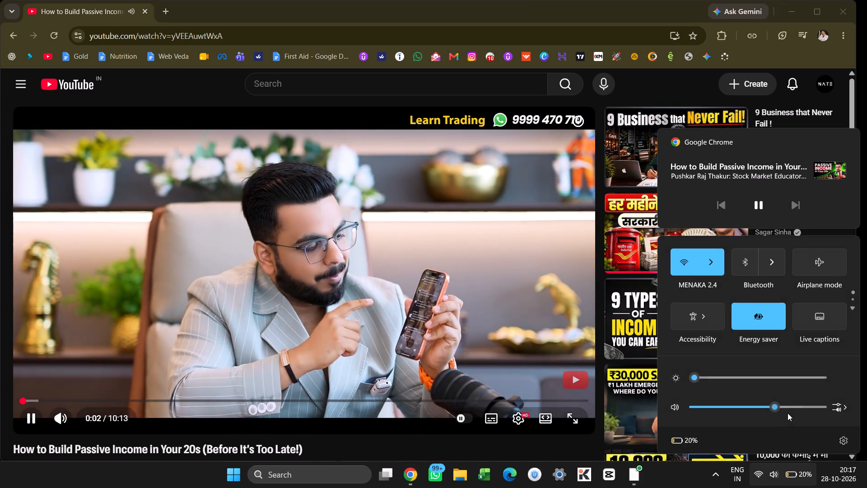
pyautogui.moveTo(770, 405); pyautogui.dragTo(754, 403)
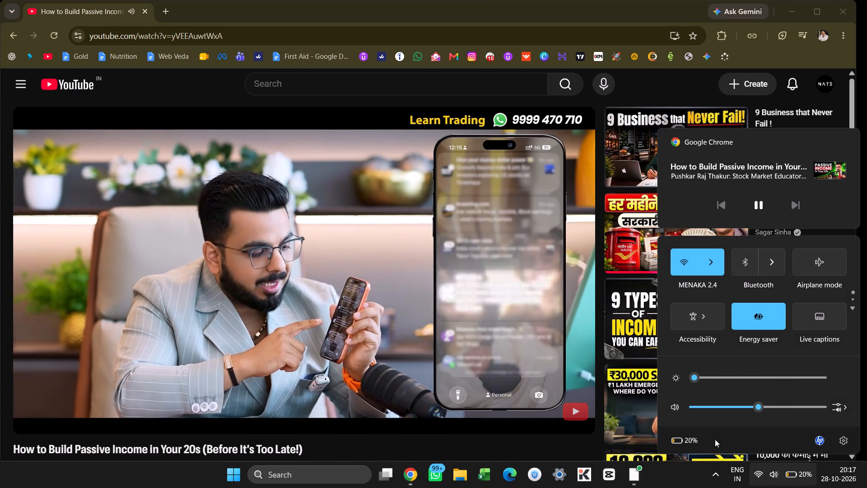
pyautogui.click(695, 474)
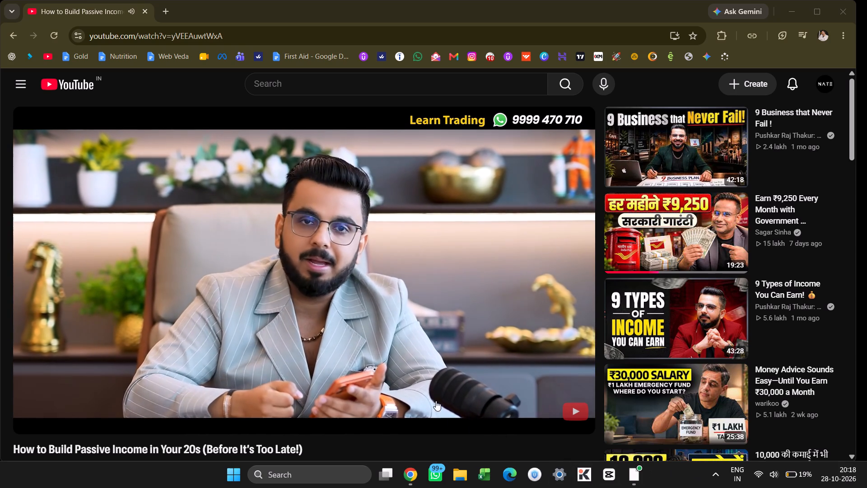
# Look through the video's comments, expand its full description and read it.
pyautogui.scroll(-3, 424, 370)
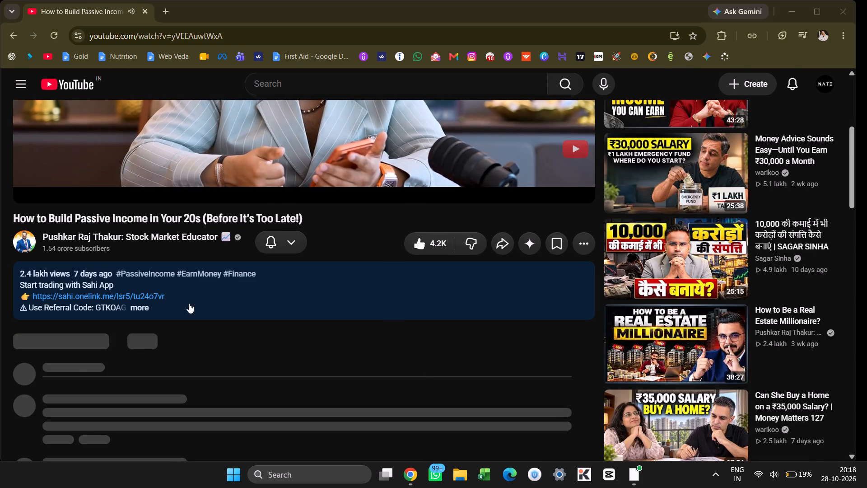
pyautogui.scroll(-2, 205, 295)
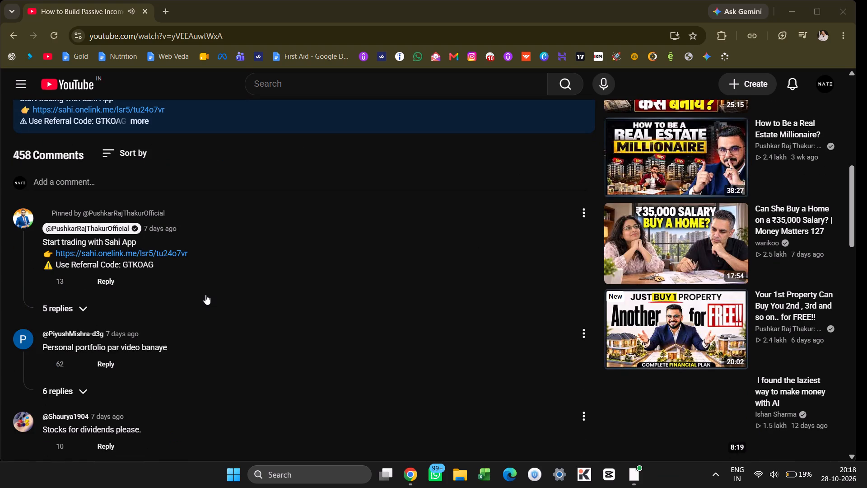
pyautogui.scroll(-2, 205, 295)
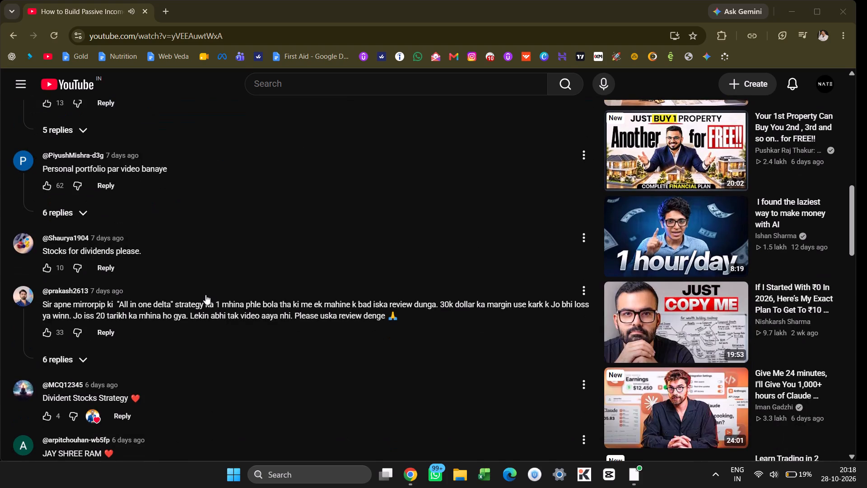
pyautogui.scroll(4, 205, 295)
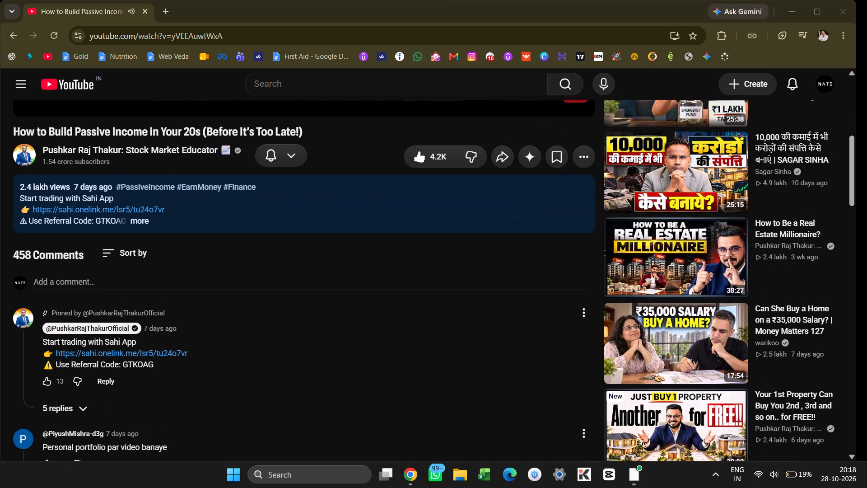
pyautogui.moveTo(207, 232); pyautogui.dragTo(214, 228)
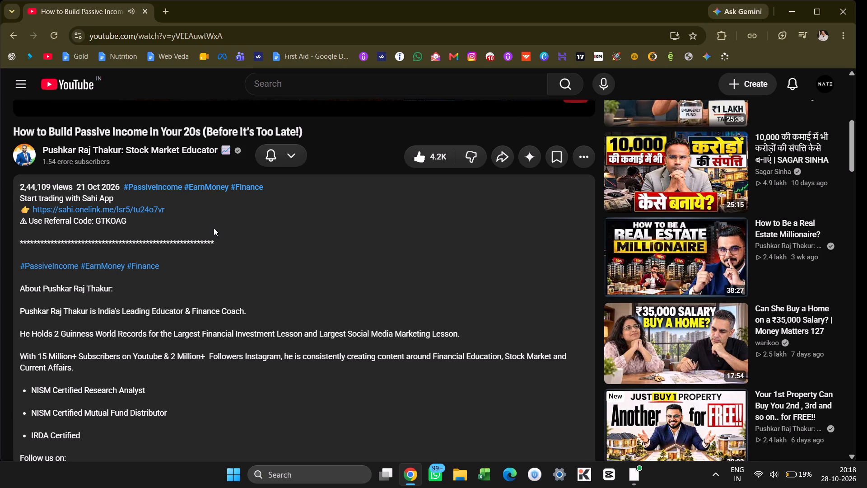
pyautogui.scroll(-2, 238, 348)
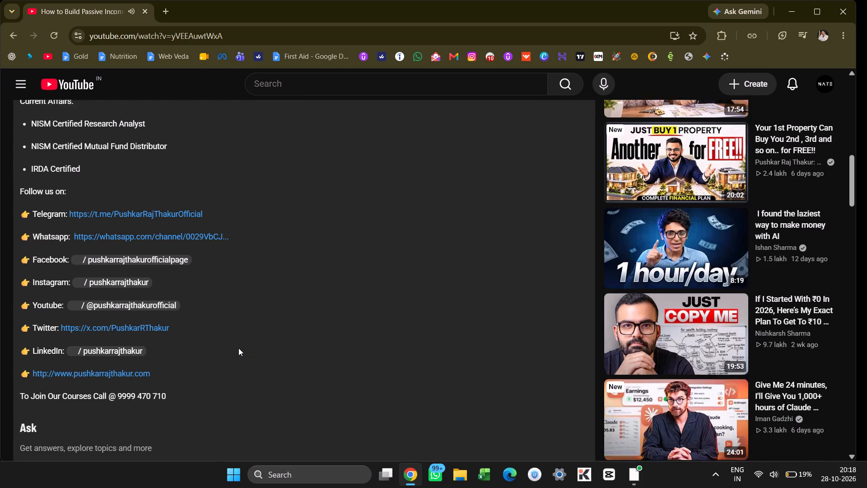
# Read through the rest of the video's description and the viewer comments, and return to the video player.
pyautogui.scroll(-4, 238, 348)
pyautogui.scroll(12, 238, 348)
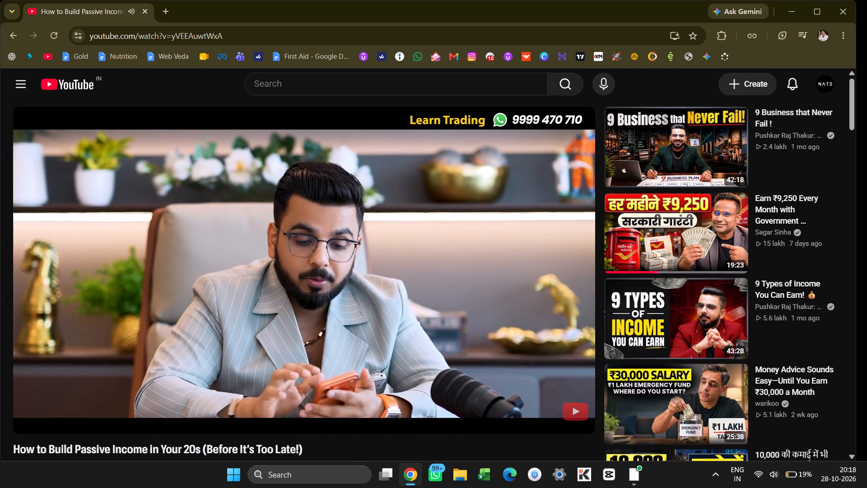
pyautogui.scroll(-9, 238, 348)
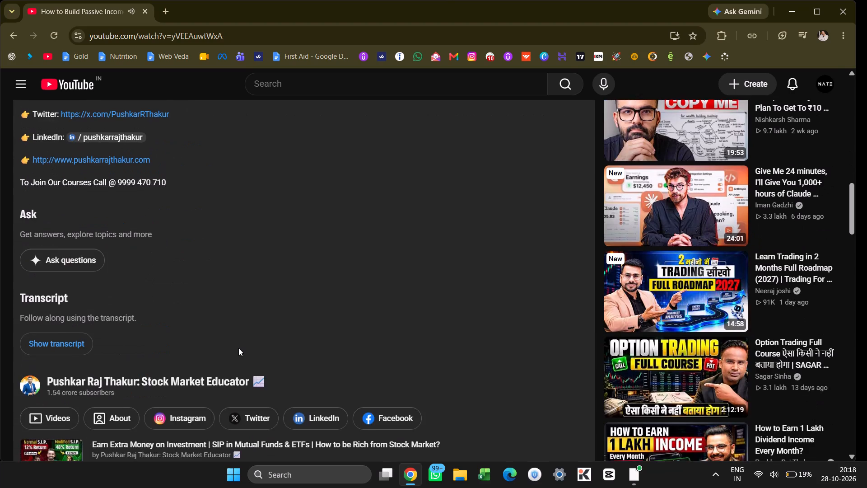
pyautogui.scroll(-8, 238, 348)
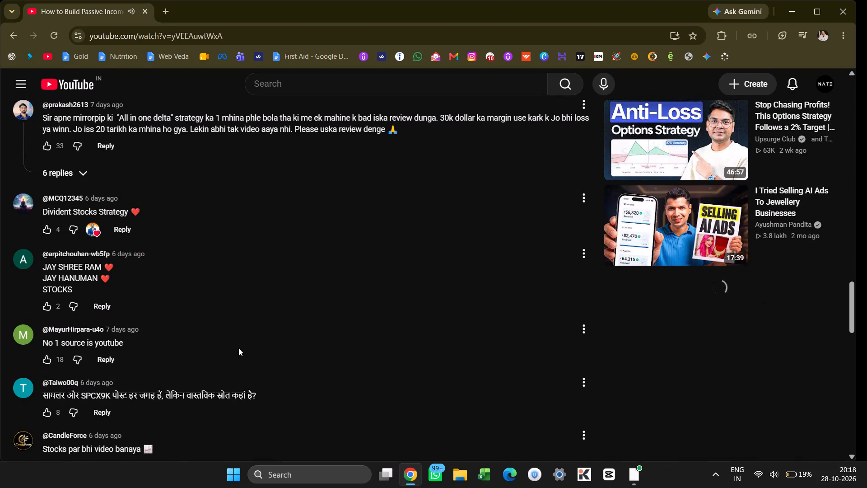
pyautogui.scroll(-1, 238, 348)
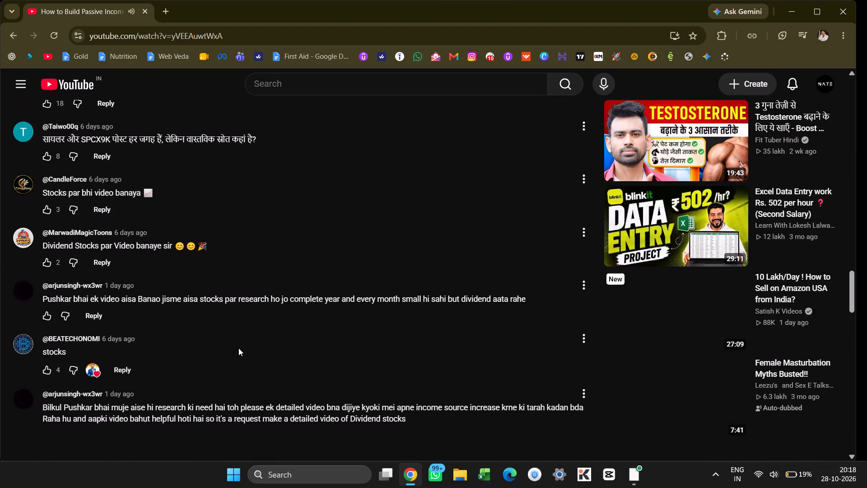
pyautogui.scroll(-4, 238, 348)
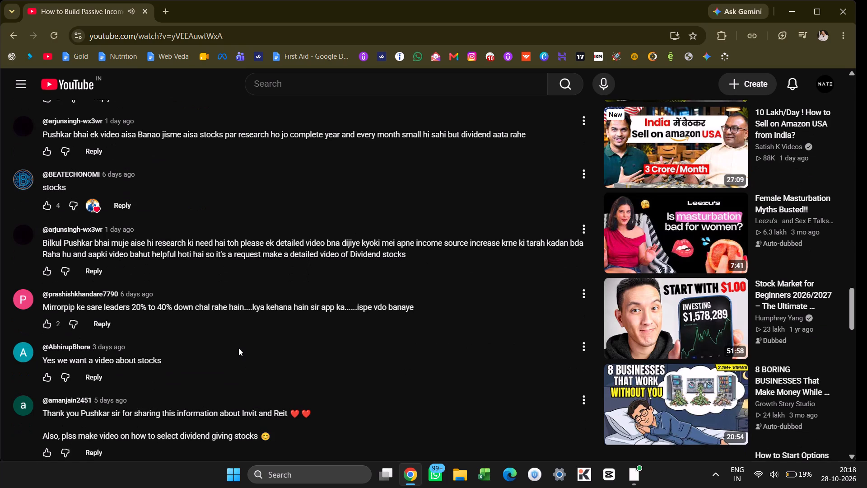
pyautogui.scroll(9, 238, 348)
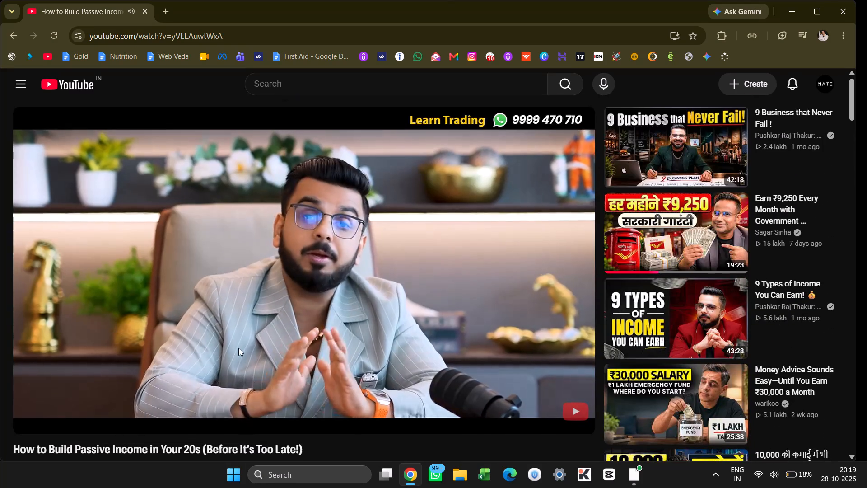